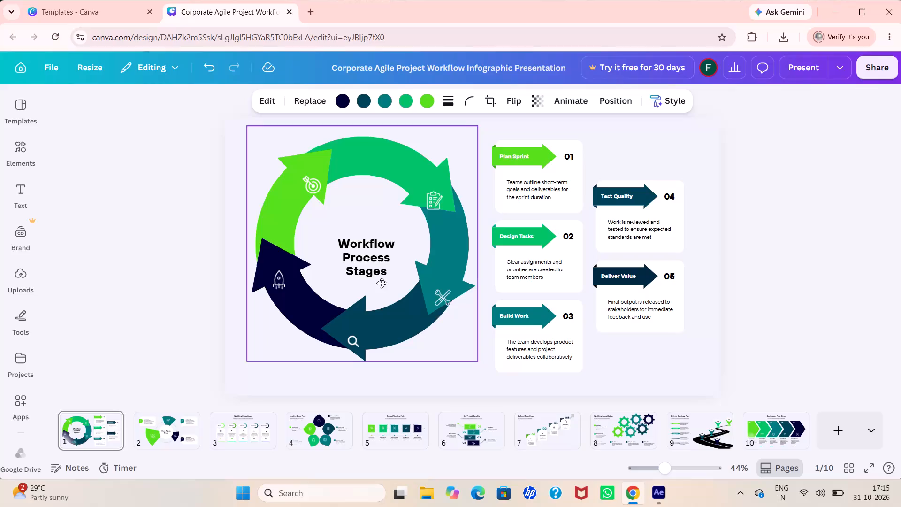
Reposition the crossed-tools icon slightly higher within the teal arrow of the workflow circle.
{"action": "left_click", "coordinate": [448, 295]}
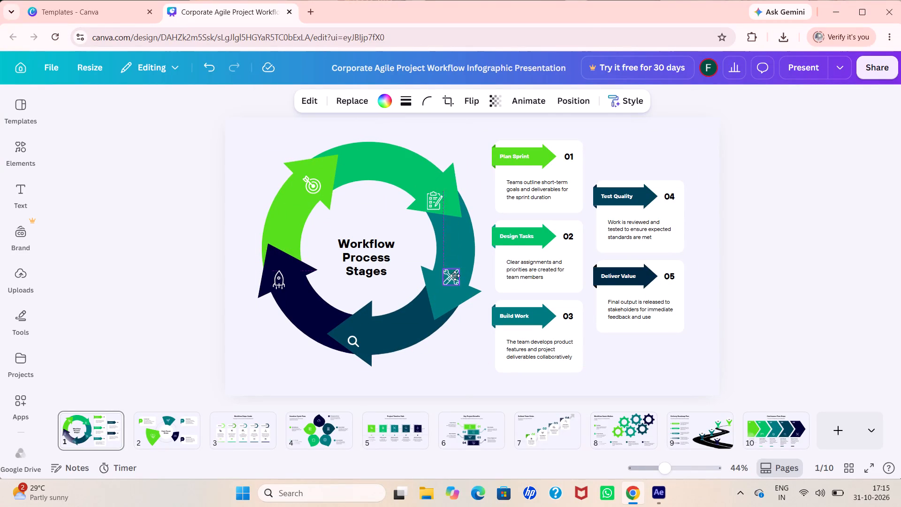
{"action": "left_click", "coordinate": [450, 291]}
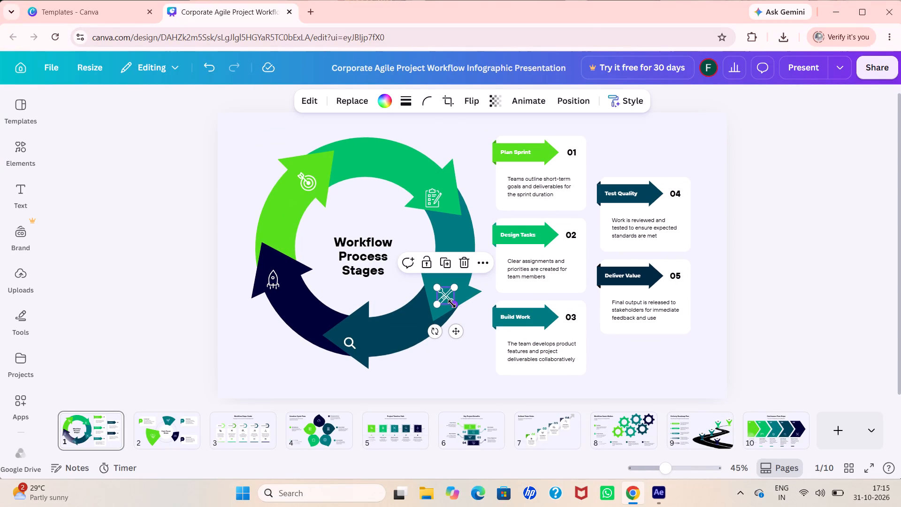
{"action": "left_click_drag", "start_coordinate": [452, 304], "coordinate": [446, 311]}
{"action": "left_click_drag", "start_coordinate": [445, 295], "coordinate": [448, 286]}
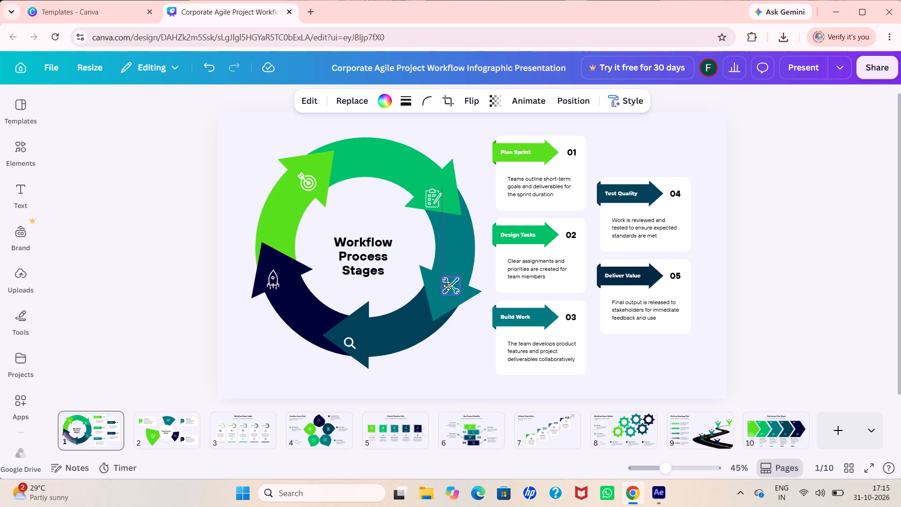
{"action": "left_click_drag", "start_coordinate": [448, 286], "coordinate": [446, 285]}
Shift the clipboard icon and the target icon slightly up and to the right within their green arrows.
{"action": "left_click_drag", "start_coordinate": [432, 195], "coordinate": [439, 190]}
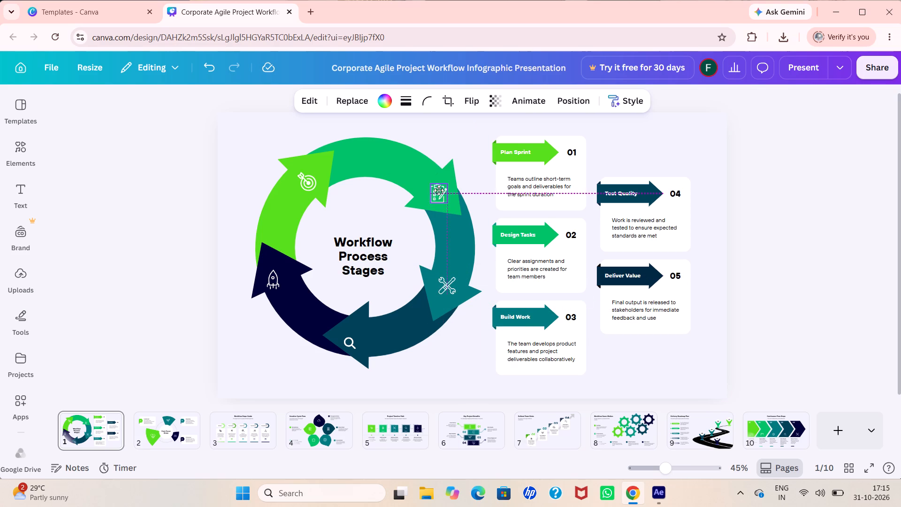
{"action": "left_click_drag", "start_coordinate": [439, 190], "coordinate": [436, 192]}
{"action": "left_click_drag", "start_coordinate": [300, 182], "coordinate": [302, 178]}
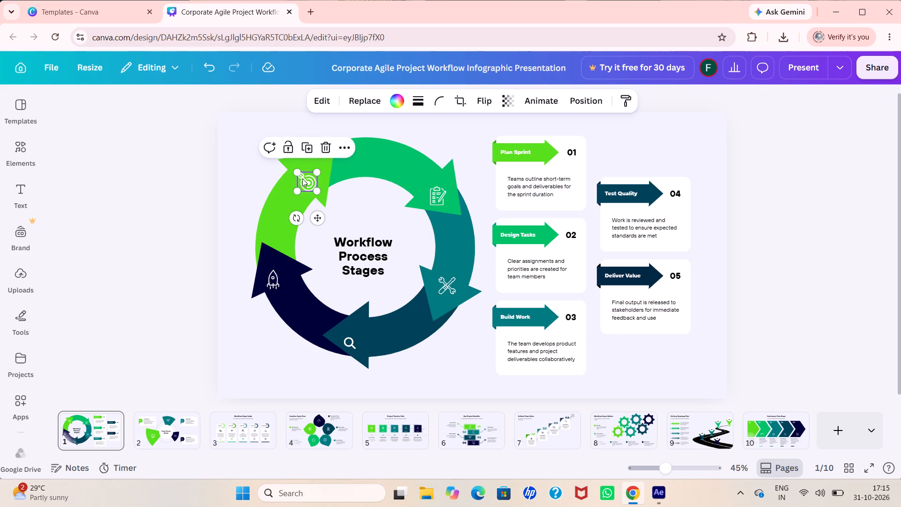
{"action": "left_click_drag", "start_coordinate": [302, 178], "coordinate": [305, 174]}
Reposition the rocket icon slightly up and to the right within the navy arrow of the circle.
{"action": "left_click_drag", "start_coordinate": [268, 280], "coordinate": [277, 248]}
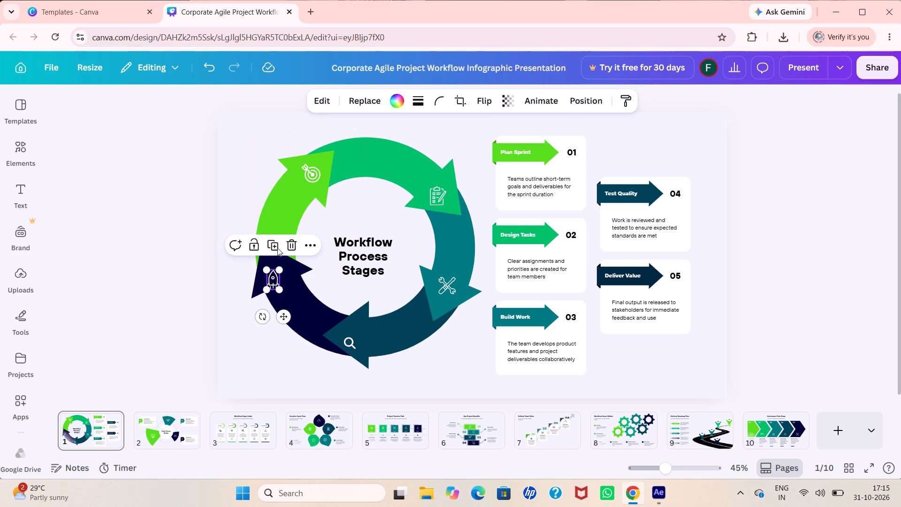
{"action": "left_click_drag", "start_coordinate": [277, 248], "coordinate": [267, 274]}
{"action": "left_click_drag", "start_coordinate": [267, 274], "coordinate": [282, 201]}
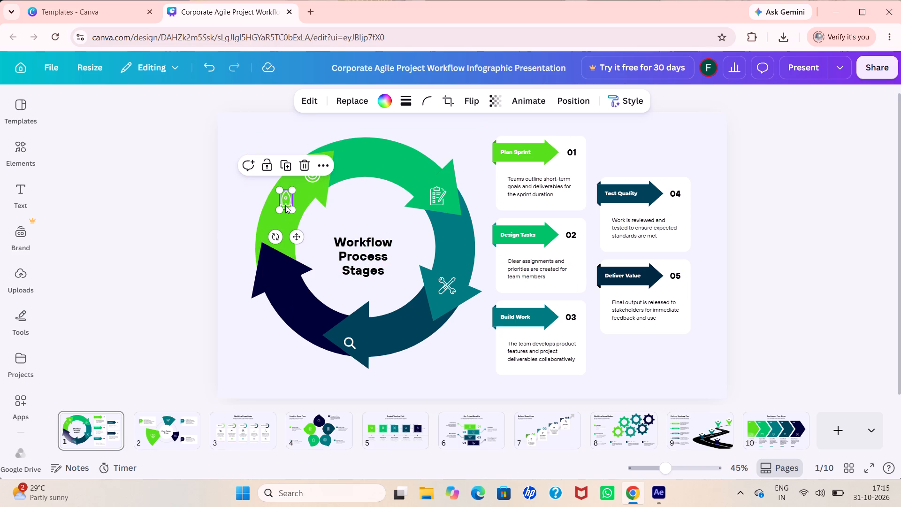
{"action": "left_click_drag", "start_coordinate": [280, 197], "coordinate": [272, 271]}
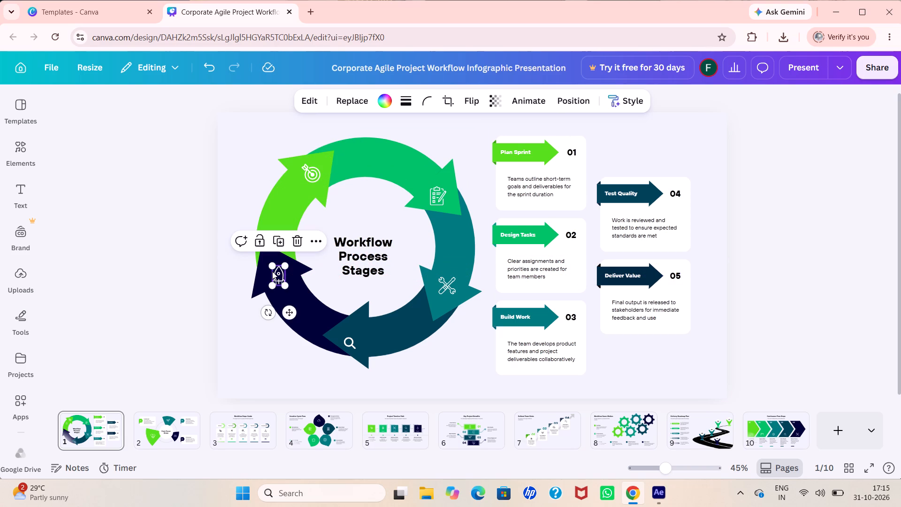
{"action": "left_click", "coordinate": [272, 271]}
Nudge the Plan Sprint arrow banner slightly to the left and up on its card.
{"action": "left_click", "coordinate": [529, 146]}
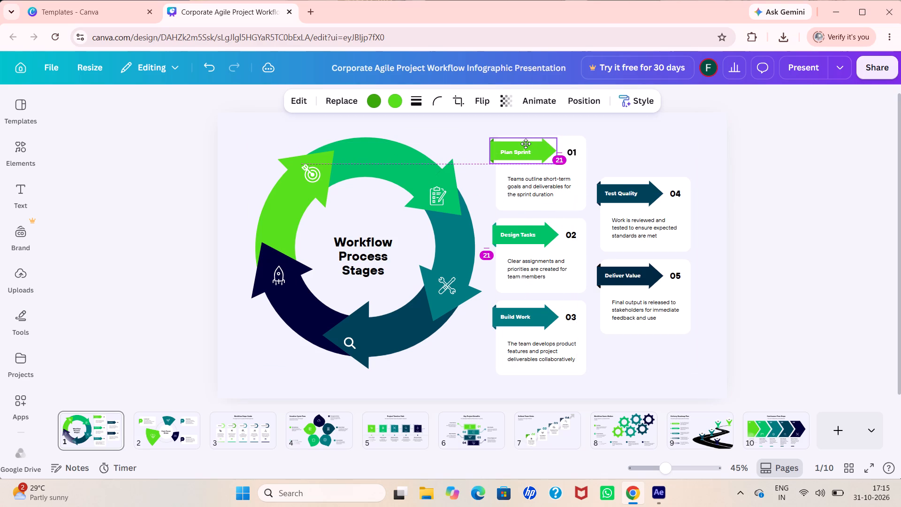
Move the number 01 to the lower-right corner of the Plan Sprint card.
{"action": "left_click_drag", "start_coordinate": [567, 149], "coordinate": [503, 148]}
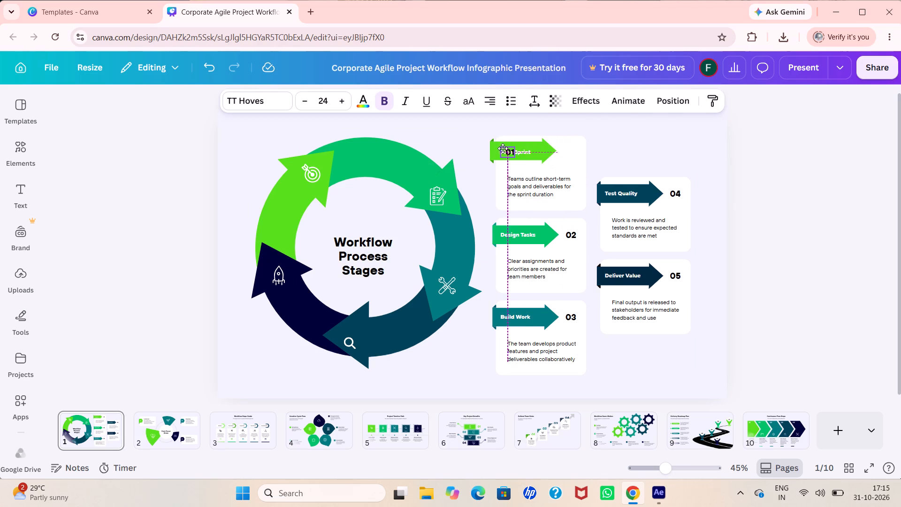
{"action": "left_click_drag", "start_coordinate": [503, 148], "coordinate": [561, 200]}
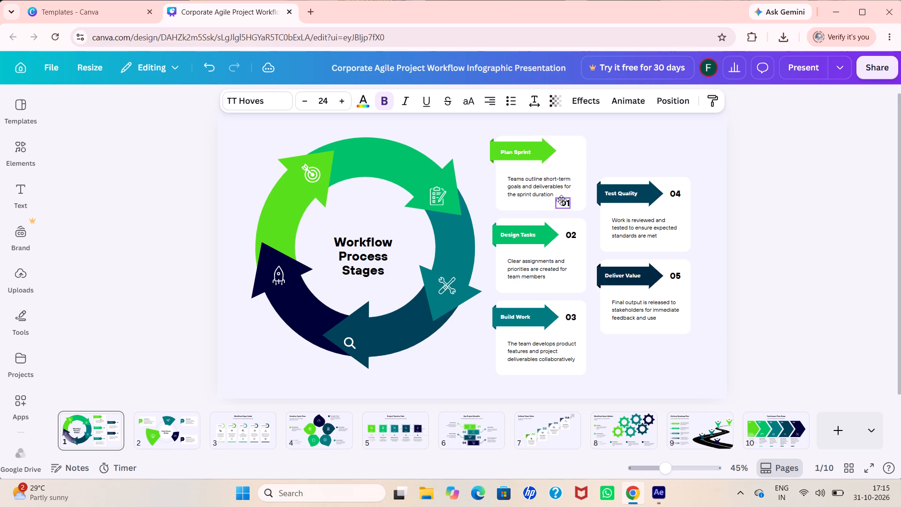
{"action": "left_click_drag", "start_coordinate": [561, 200], "coordinate": [568, 197]}
{"action": "left_click", "coordinate": [568, 197]}
{"action": "left_click_drag", "start_coordinate": [569, 200], "coordinate": [548, 194]}
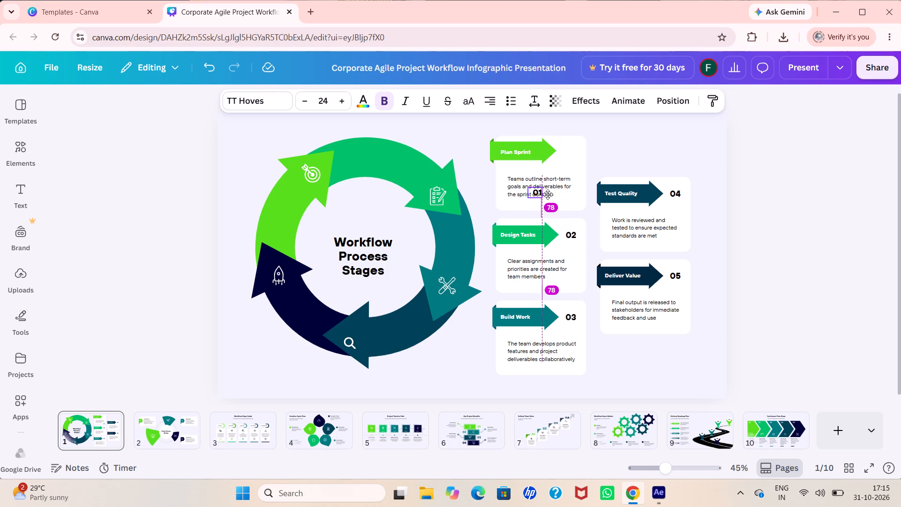
{"action": "left_click_drag", "start_coordinate": [548, 194], "coordinate": [565, 198]}
Enlarge the Plan Sprint description to font size 18.4 and shift it up and left, clear of the number 01.
{"action": "left_click", "coordinate": [534, 176]}
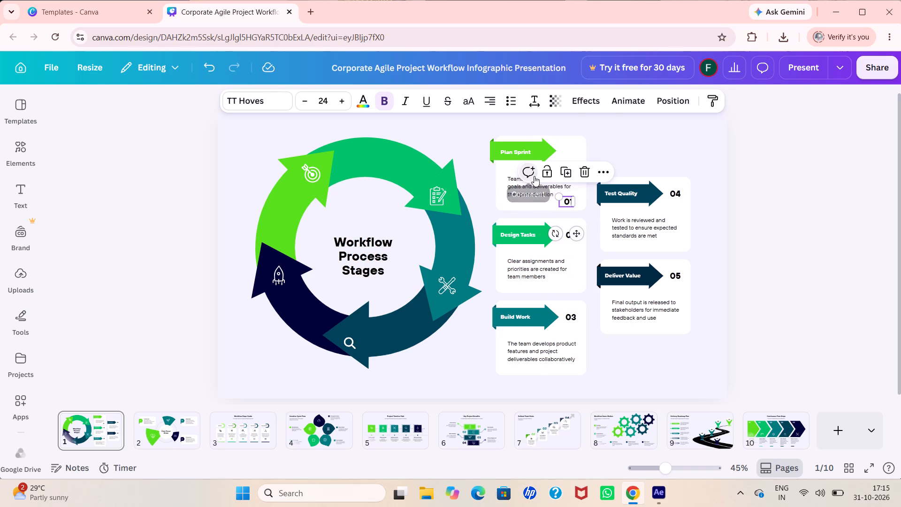
{"action": "left_click", "coordinate": [530, 184]}
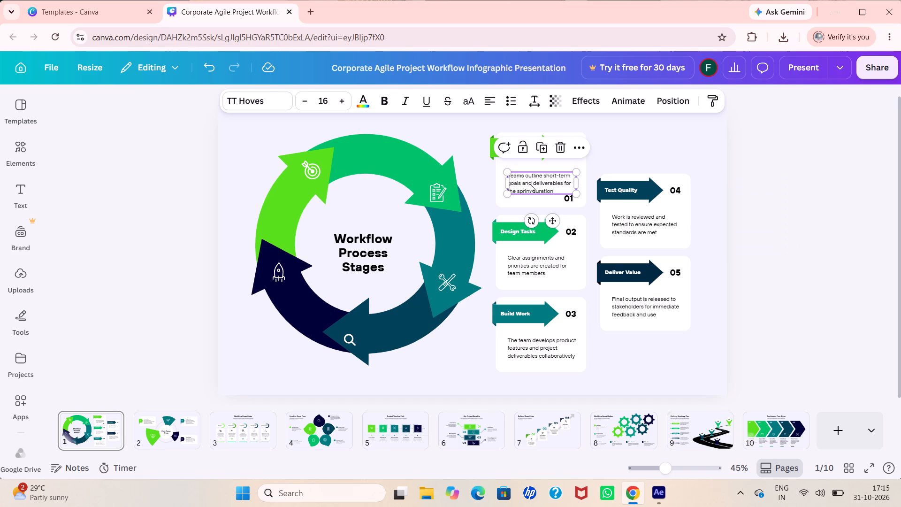
{"action": "left_click_drag", "start_coordinate": [580, 197], "coordinate": [589, 202]}
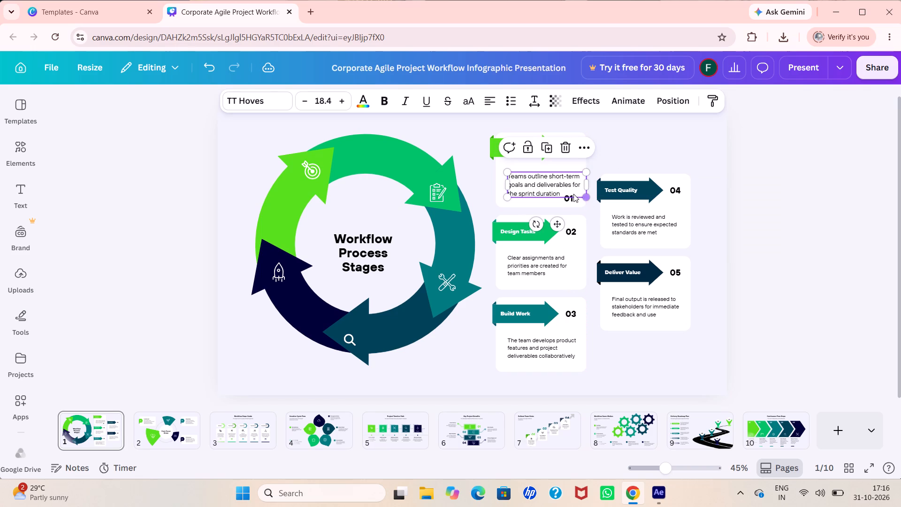
{"action": "left_click_drag", "start_coordinate": [565, 183], "coordinate": [557, 176]}
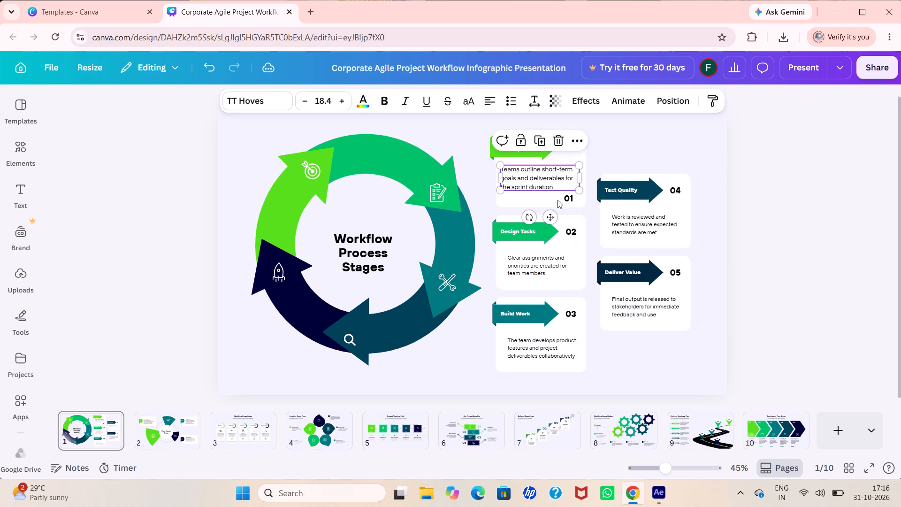
Enlarge the Design Tasks description to font size 18.4 and align its left edge with the card's heading.
{"action": "left_click", "coordinate": [550, 265]}
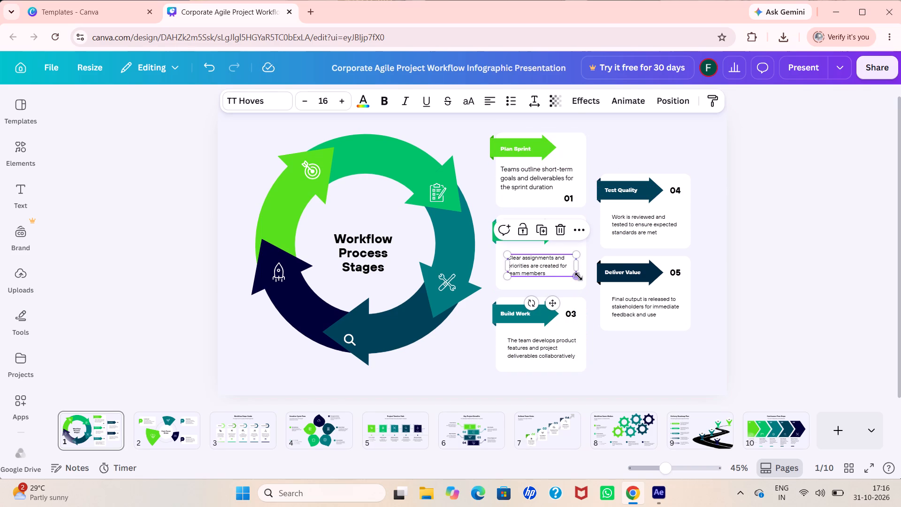
{"action": "left_click_drag", "start_coordinate": [575, 277], "coordinate": [586, 281]}
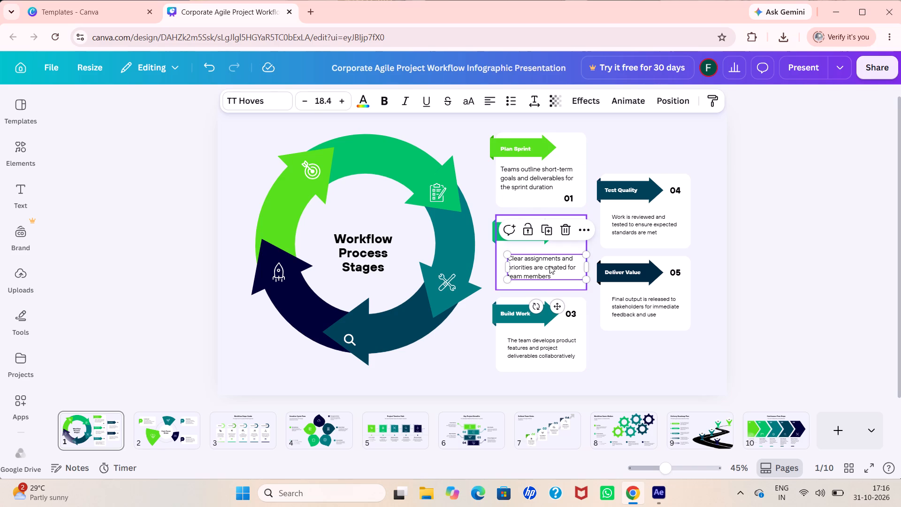
{"action": "left_click_drag", "start_coordinate": [550, 266], "coordinate": [542, 261]}
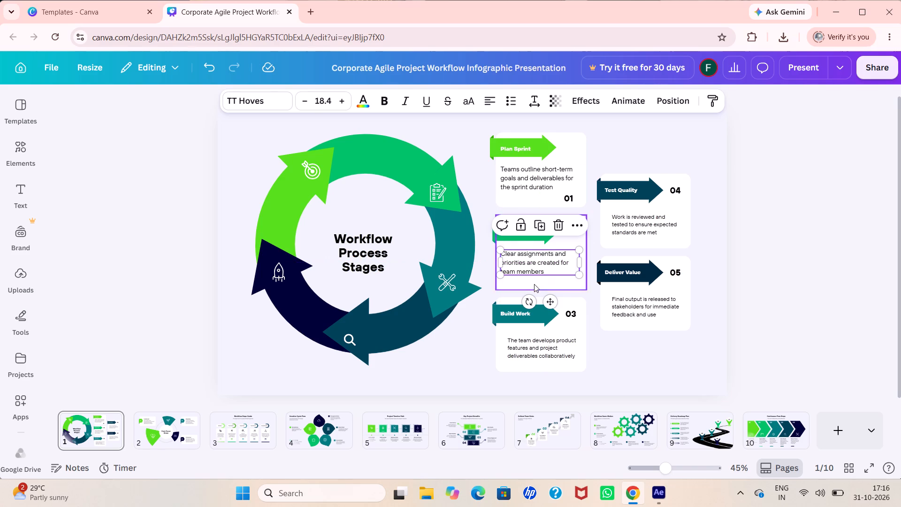
Enlarge the Build Work arrow banner up to the number 03 and recentre its label vertically inside it.
{"action": "left_click", "coordinate": [547, 323]}
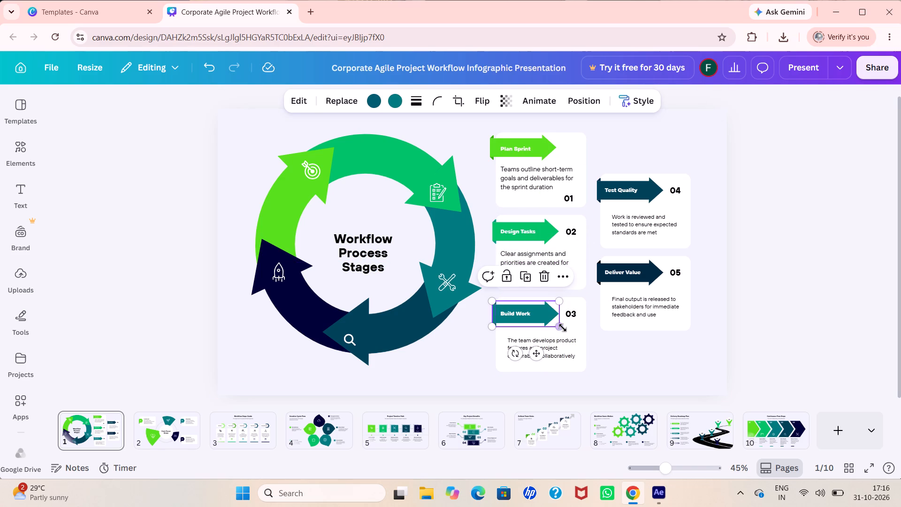
{"action": "left_click_drag", "start_coordinate": [563, 329], "coordinate": [570, 333]}
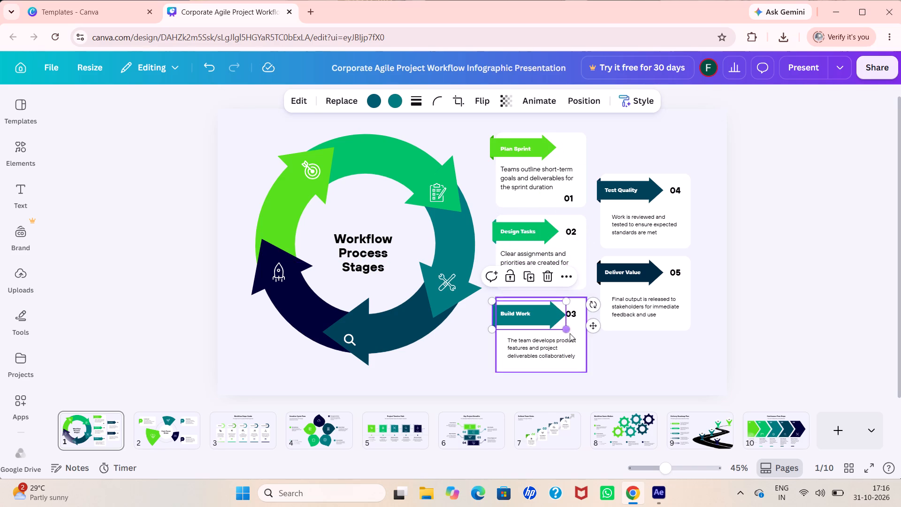
{"action": "left_click_drag", "start_coordinate": [512, 312], "coordinate": [513, 317]}
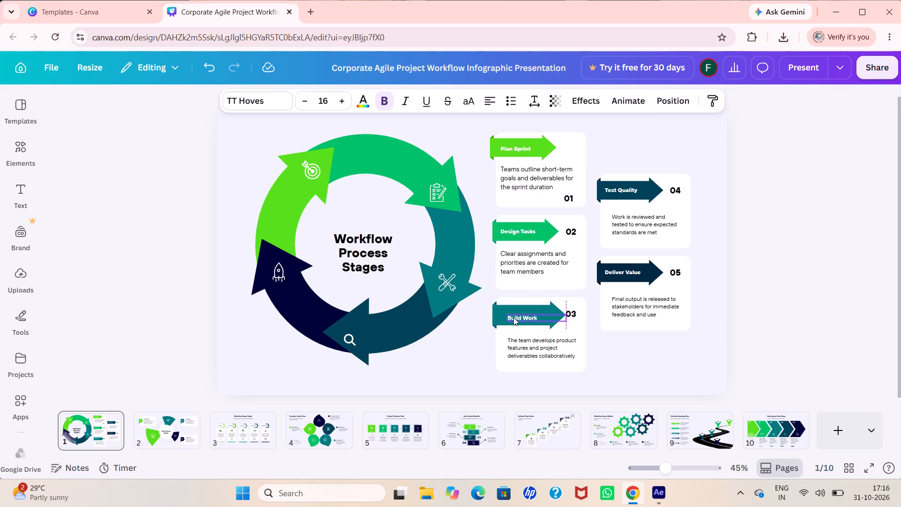
{"action": "left_click", "coordinate": [513, 317]}
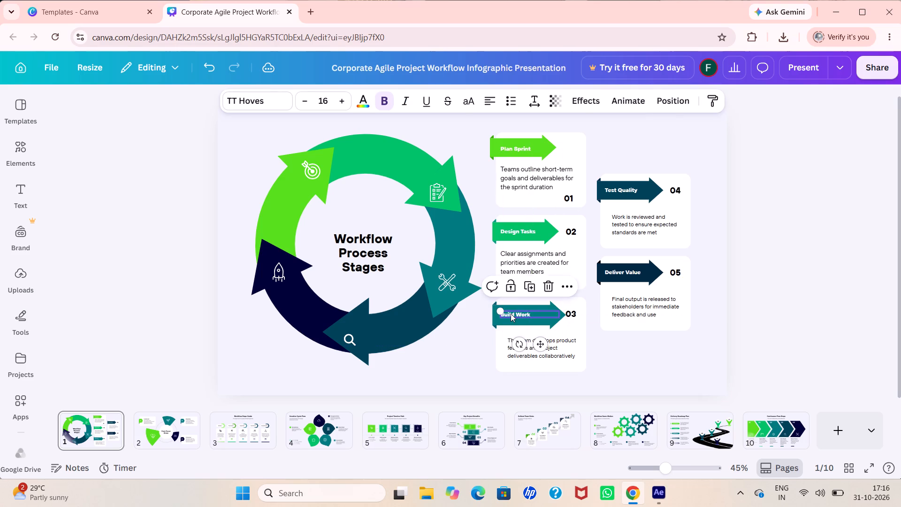
{"action": "left_click", "coordinate": [511, 314]}
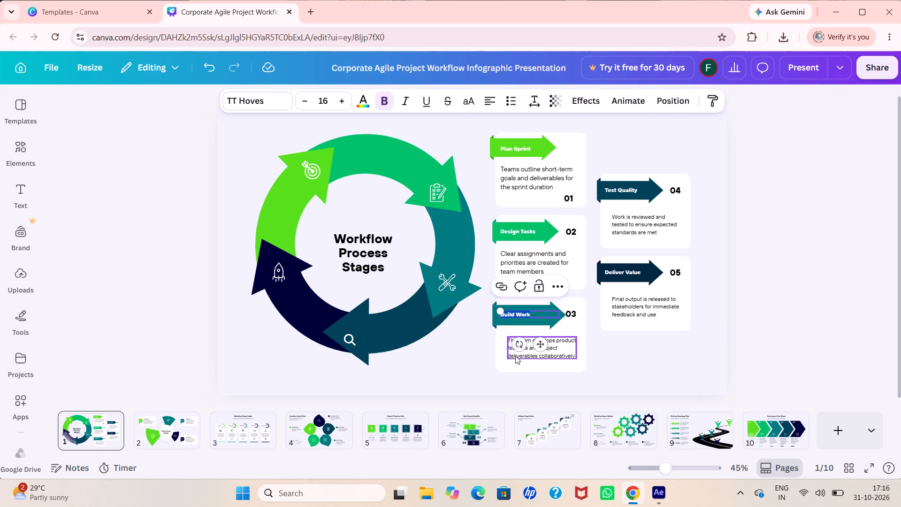
Enlarge the Build Work description to font size 16.7 and move it slightly down and left, aligned with the heading.
{"action": "left_click", "coordinate": [515, 356]}
{"action": "left_click_drag", "start_coordinate": [574, 360], "coordinate": [578, 364]}
{"action": "left_click_drag", "start_coordinate": [548, 342], "coordinate": [540, 346]}
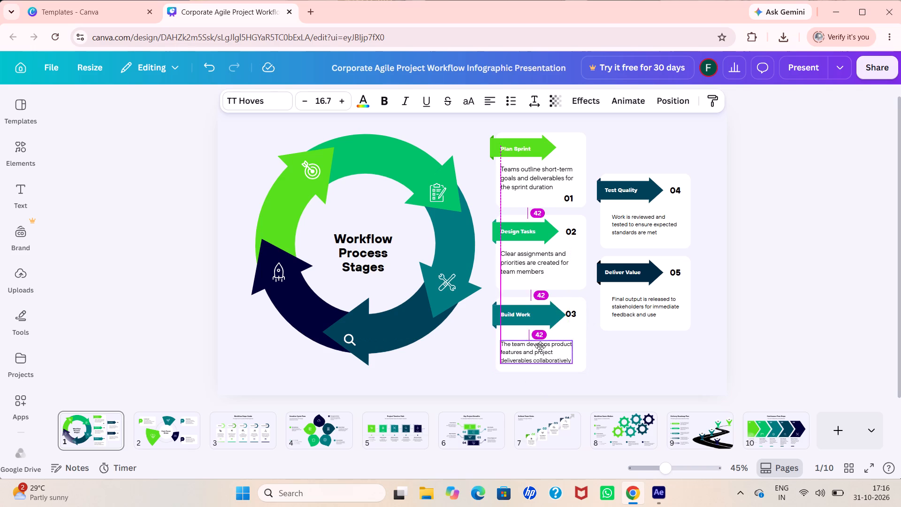
{"action": "left_click_drag", "start_coordinate": [540, 346], "coordinate": [542, 346]}
Shift the Deliver Value label slightly left and down within its navy arrow banner.
{"action": "left_click", "coordinate": [651, 275]}
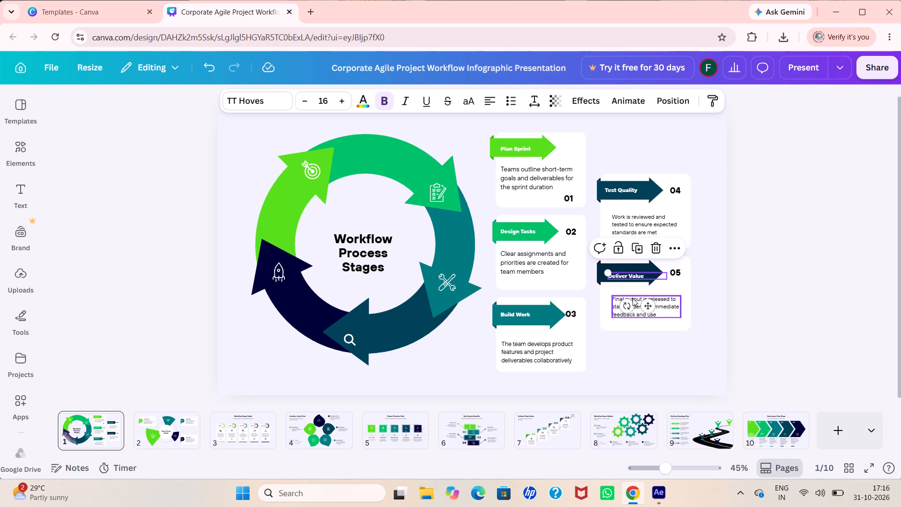
{"action": "left_click", "coordinate": [649, 304]}
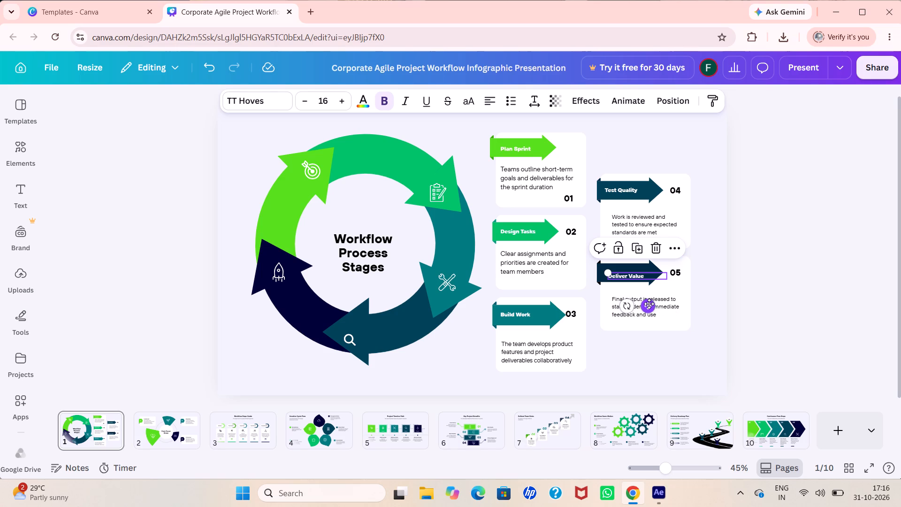
{"action": "left_click_drag", "start_coordinate": [649, 304], "coordinate": [641, 302]}
{"action": "left_click", "coordinate": [641, 302]}
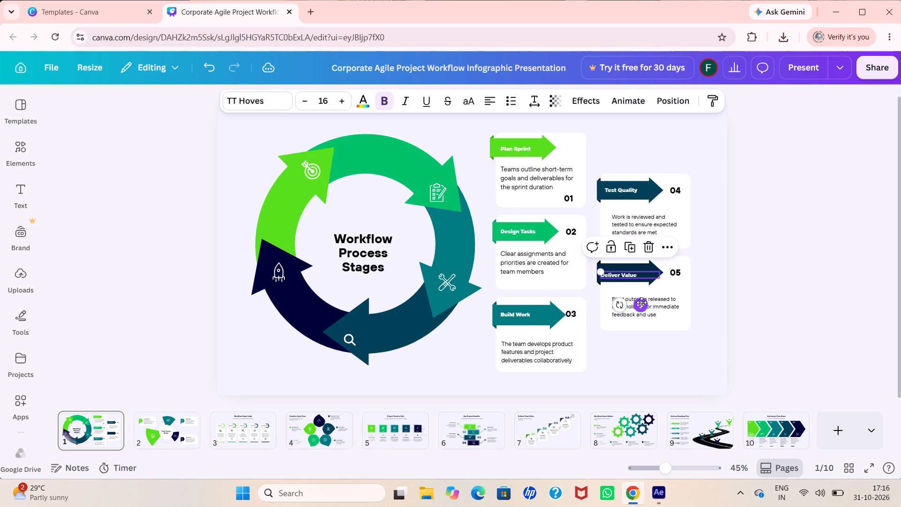
Enlarge the Deliver Value description to font size 18.7 and move it up and left within its card.
{"action": "left_click", "coordinate": [679, 317]}
{"action": "left_click_drag", "start_coordinate": [679, 317], "coordinate": [690, 330]}
{"action": "left_click_drag", "start_coordinate": [660, 308], "coordinate": [653, 307]}
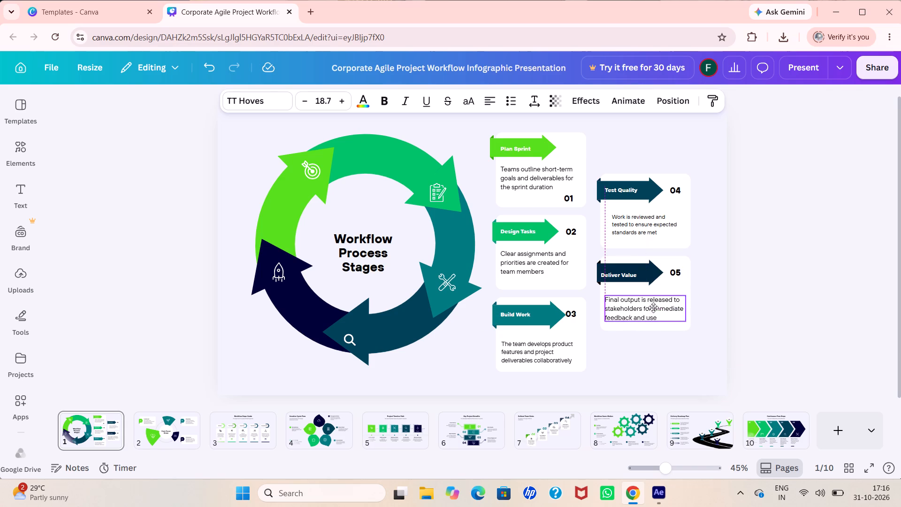
{"action": "left_click_drag", "start_coordinate": [653, 307], "coordinate": [650, 304]}
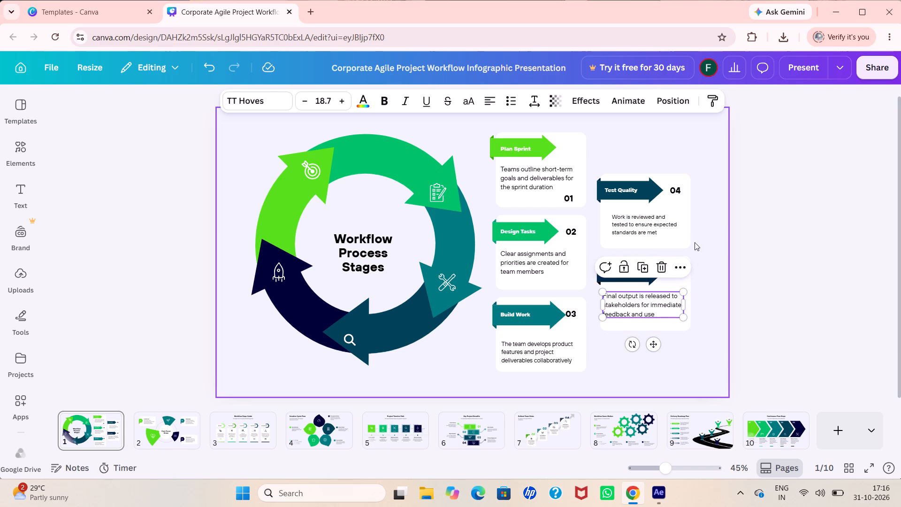
{"action": "left_click", "coordinate": [695, 253]}
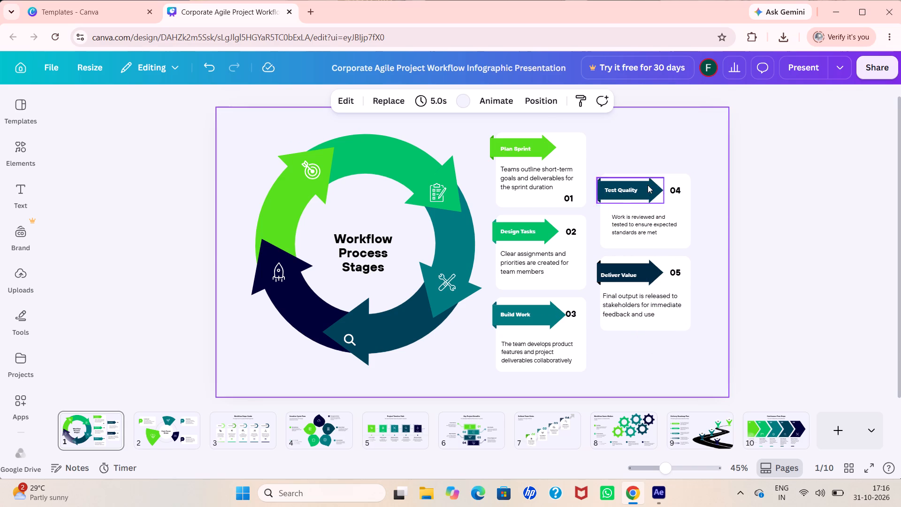
Nudge the Test Quality label slightly left within its arrow banner.
{"action": "left_click", "coordinate": [651, 186]}
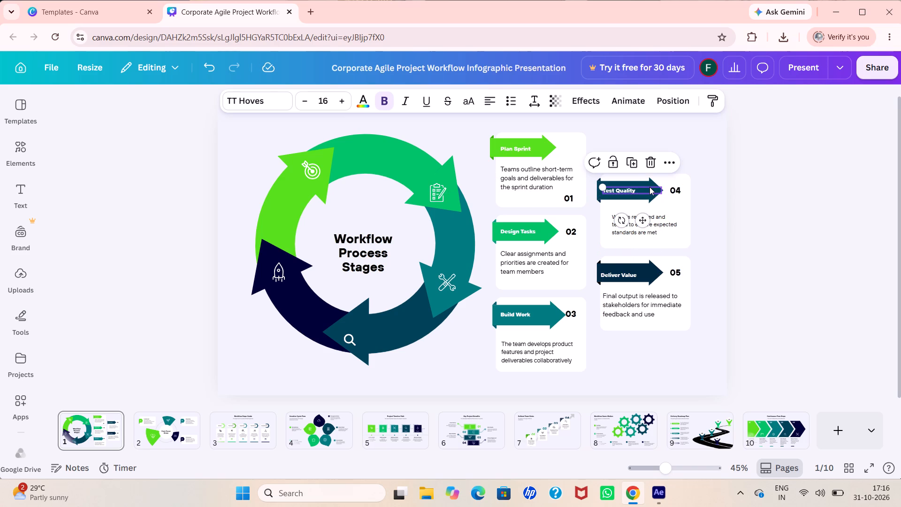
Move the Plan Sprint arrow banner slightly right, in line with the Design Tasks banner below it.
{"action": "left_click", "coordinate": [490, 152]}
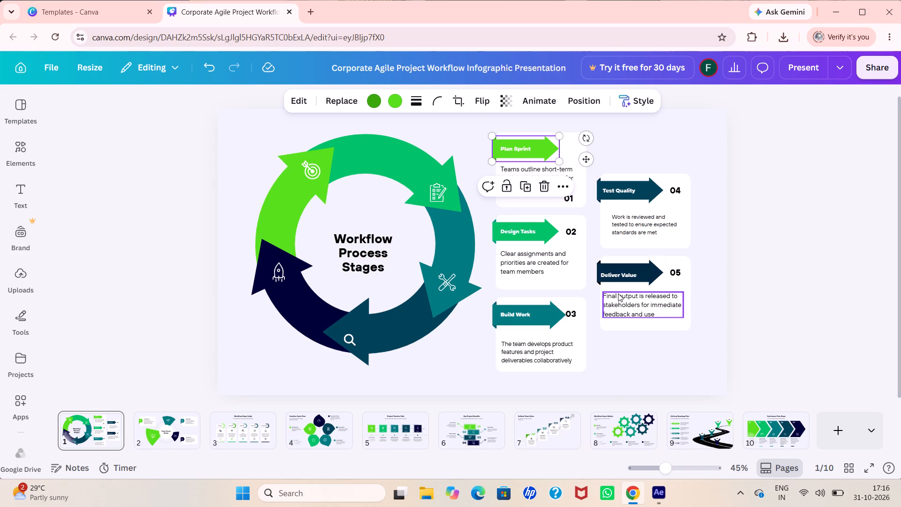
Shift the white background card behind Deliver Value slightly left on the first slide.
{"action": "left_click_drag", "start_coordinate": [630, 324], "coordinate": [641, 364]}
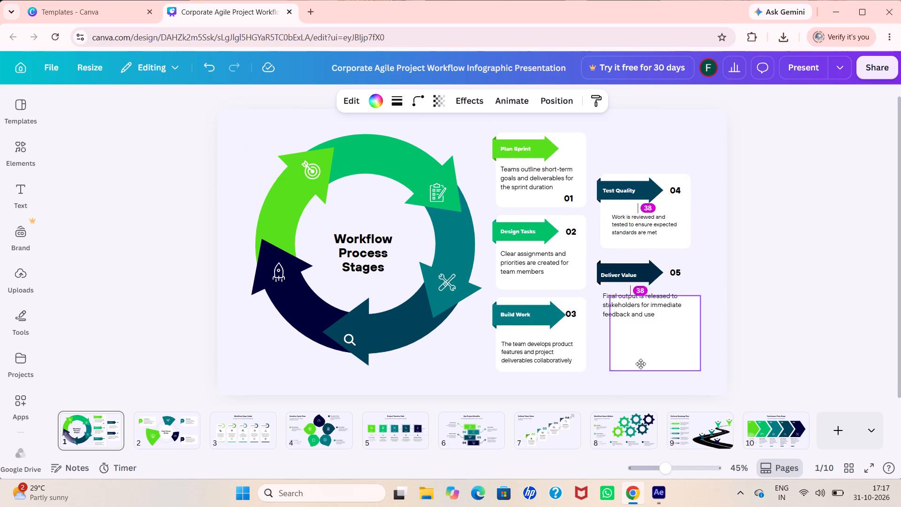
{"action": "left_click_drag", "start_coordinate": [641, 364], "coordinate": [626, 325]}
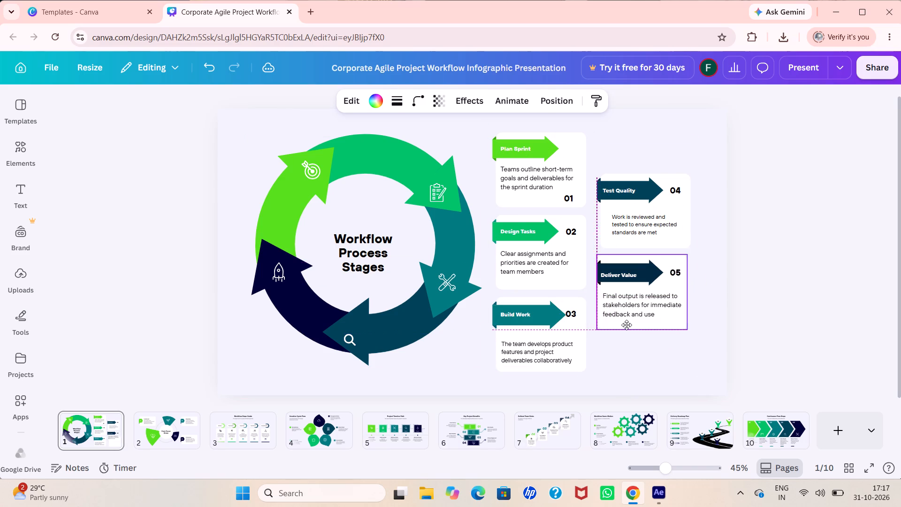
{"action": "left_click_drag", "start_coordinate": [626, 325], "coordinate": [621, 323]}
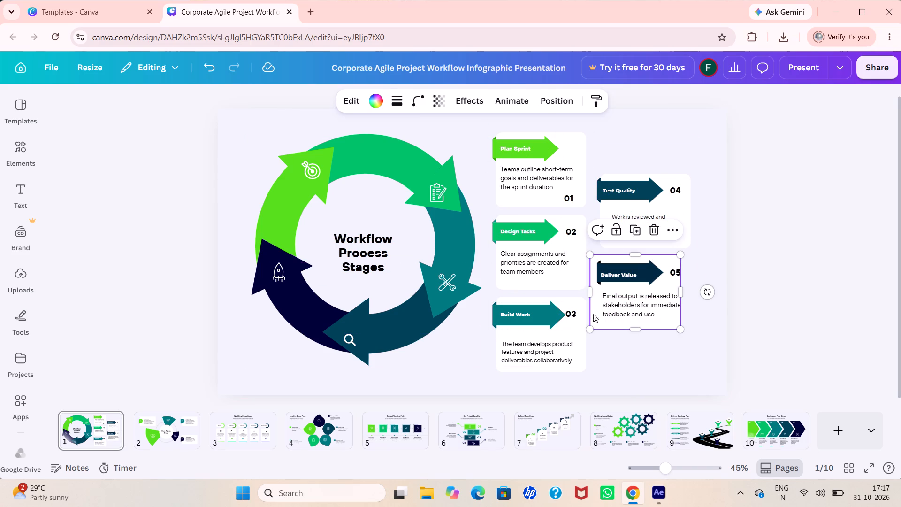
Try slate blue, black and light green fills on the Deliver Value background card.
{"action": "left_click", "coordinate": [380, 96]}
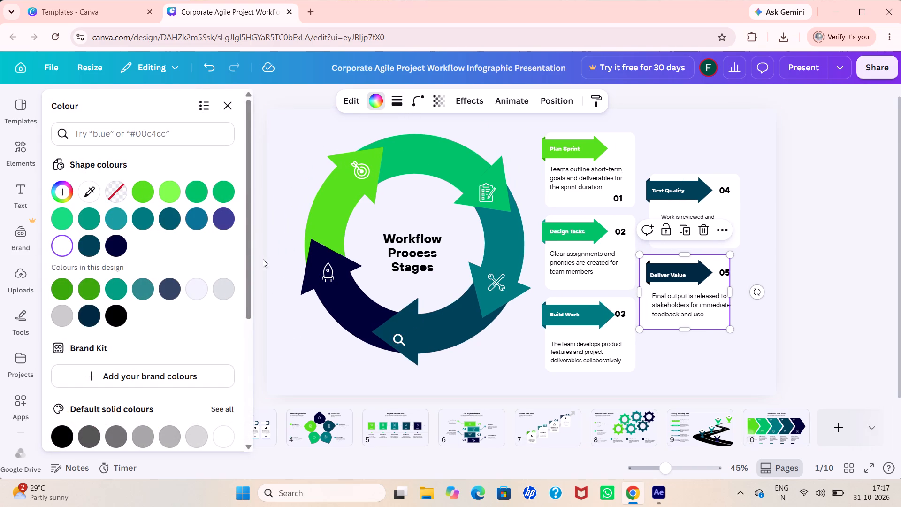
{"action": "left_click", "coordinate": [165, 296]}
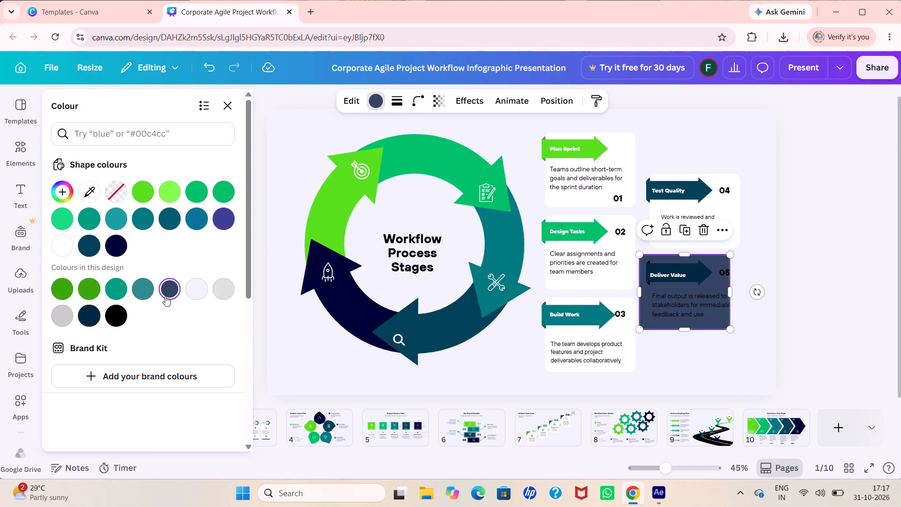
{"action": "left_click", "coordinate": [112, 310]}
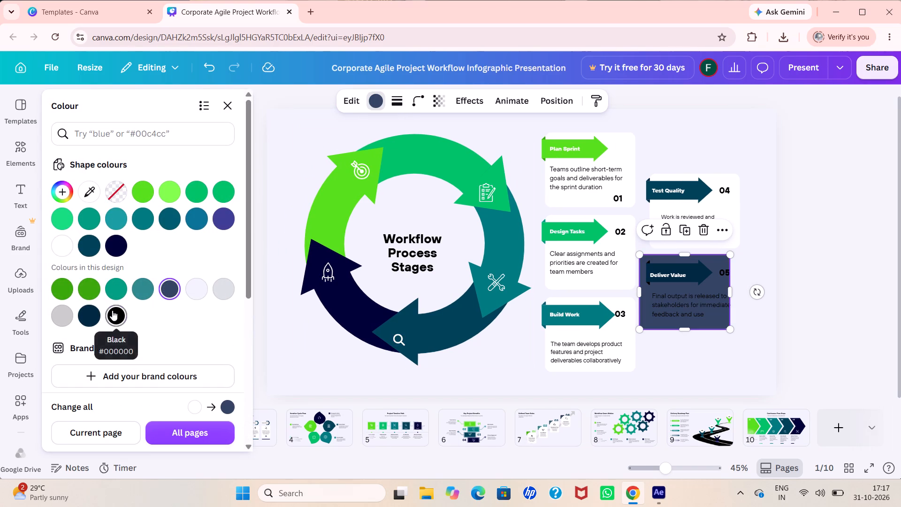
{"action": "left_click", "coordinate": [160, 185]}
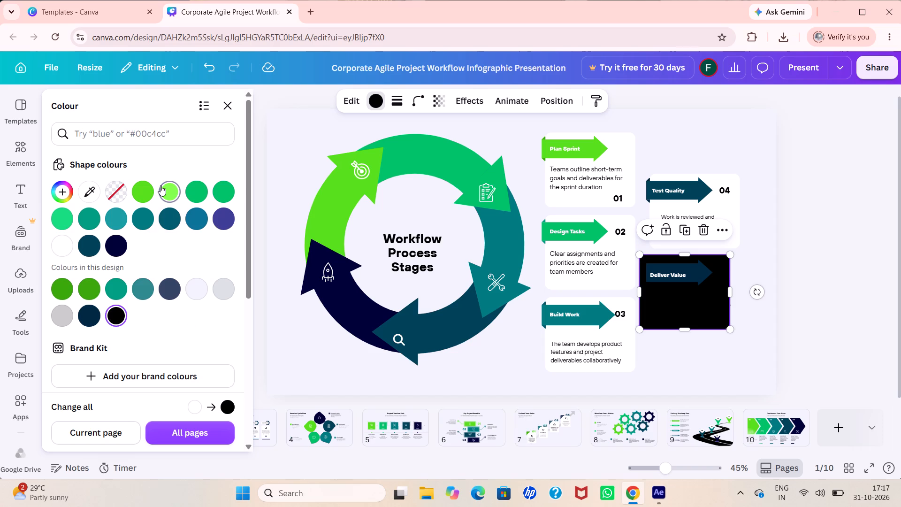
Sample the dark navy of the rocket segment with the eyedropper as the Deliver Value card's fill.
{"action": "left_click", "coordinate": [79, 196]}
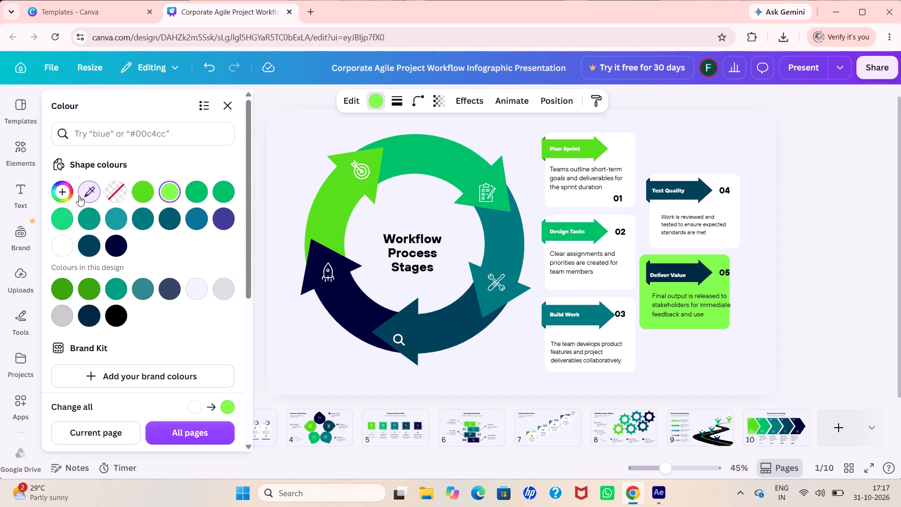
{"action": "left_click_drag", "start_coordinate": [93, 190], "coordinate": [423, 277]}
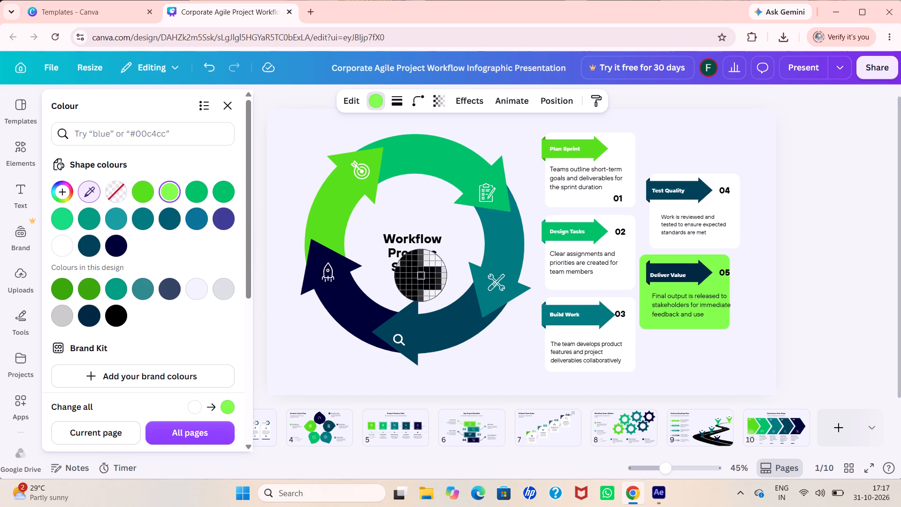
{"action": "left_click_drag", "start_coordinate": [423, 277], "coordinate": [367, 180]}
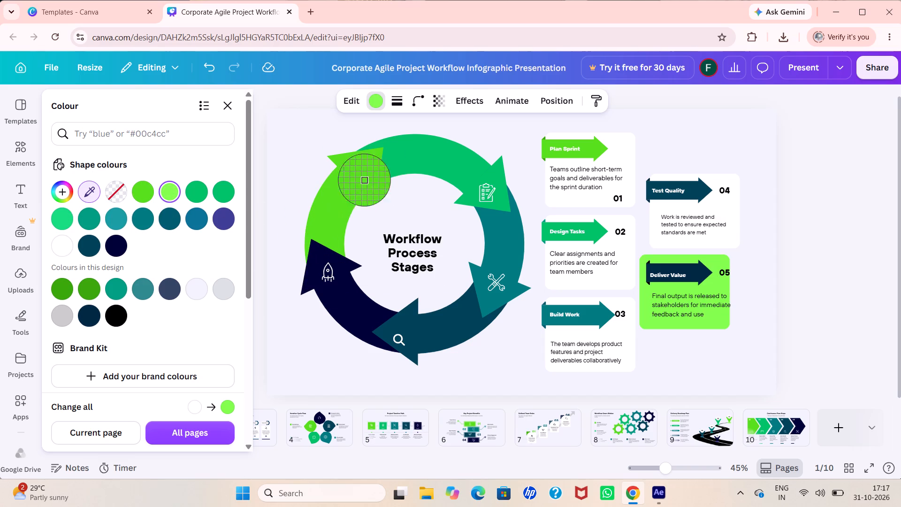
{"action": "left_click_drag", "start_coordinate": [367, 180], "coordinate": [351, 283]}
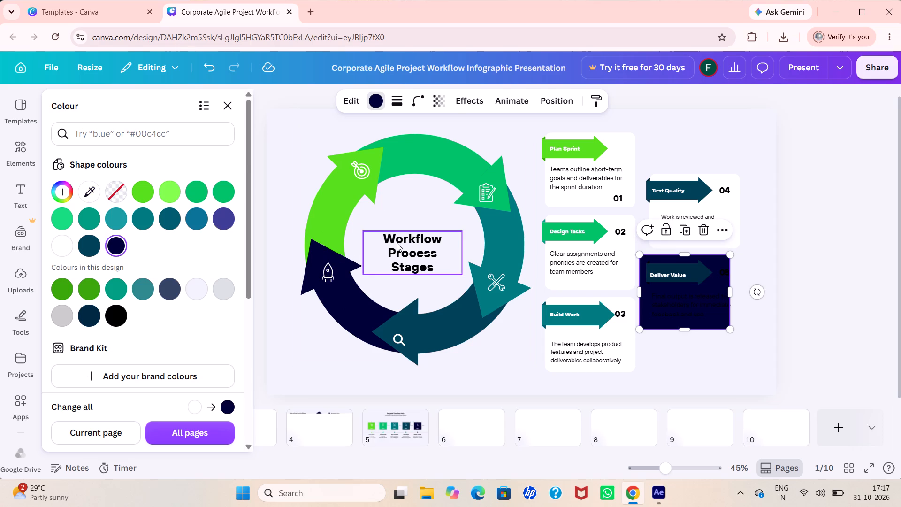
Set the Deliver Value background card's fill to cyan #189ea3.
{"action": "left_click", "coordinate": [115, 221]}
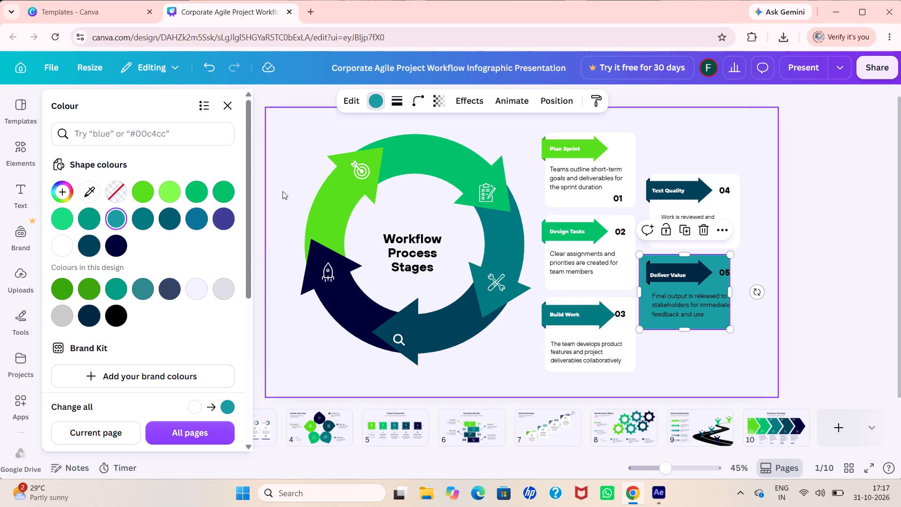
{"action": "left_click", "coordinate": [286, 99]}
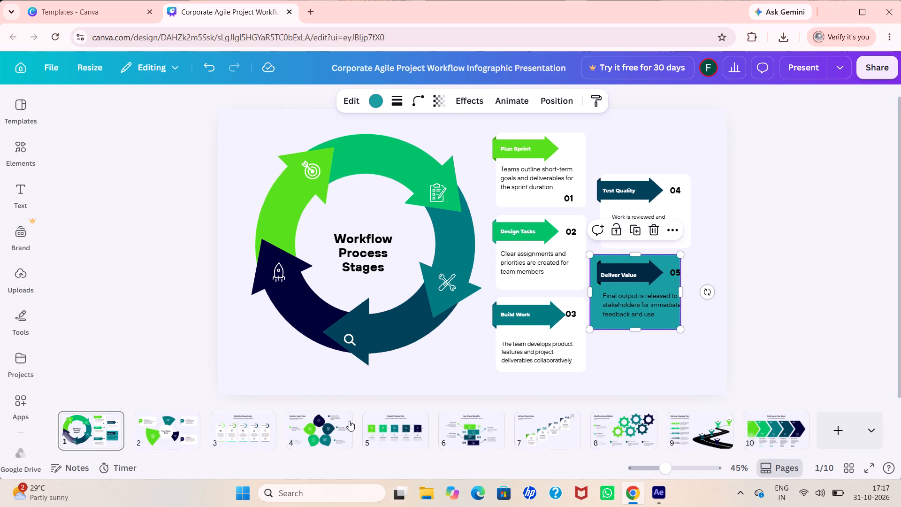
On slide 2, nudge the number 01 slightly right within the green Collaboration badge.
{"action": "left_click", "coordinate": [148, 438]}
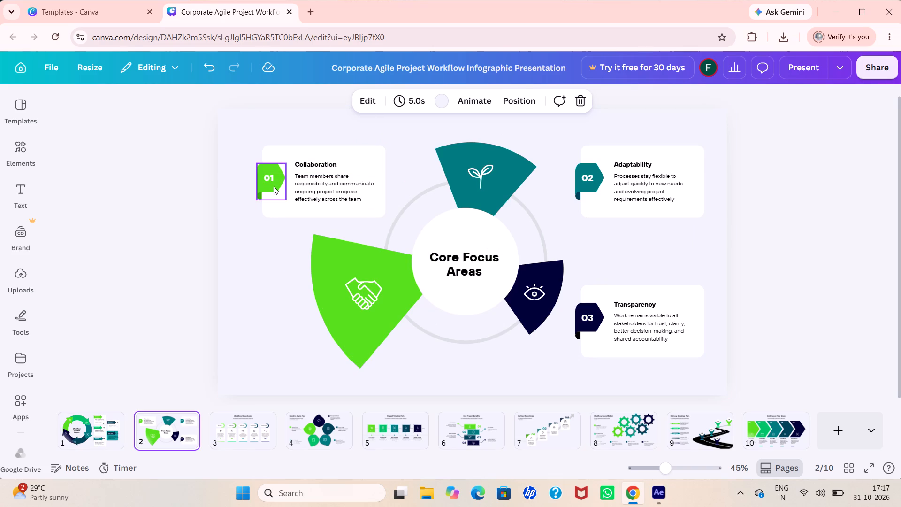
{"action": "left_click", "coordinate": [267, 176]}
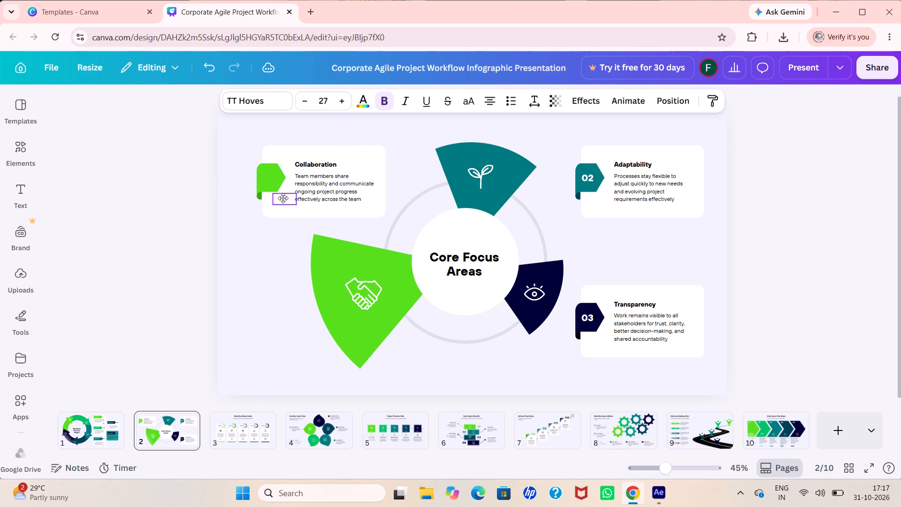
{"action": "left_click", "coordinate": [268, 177]}
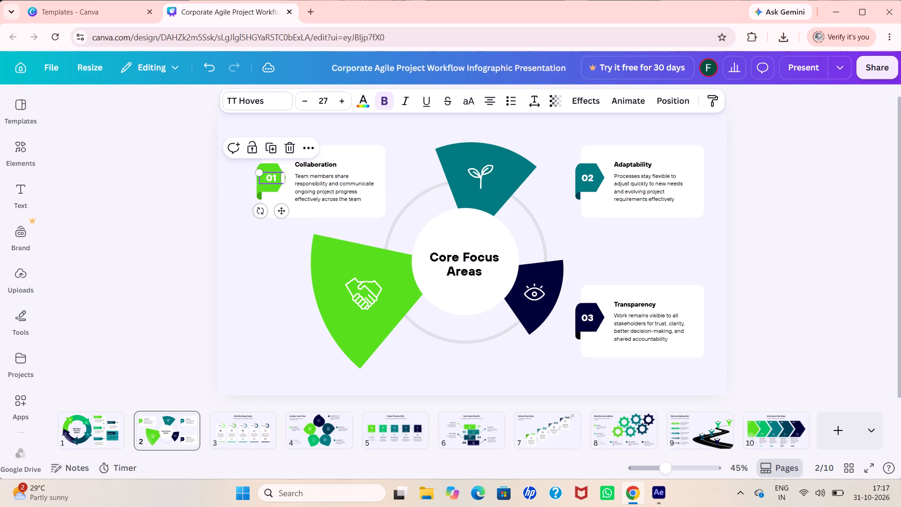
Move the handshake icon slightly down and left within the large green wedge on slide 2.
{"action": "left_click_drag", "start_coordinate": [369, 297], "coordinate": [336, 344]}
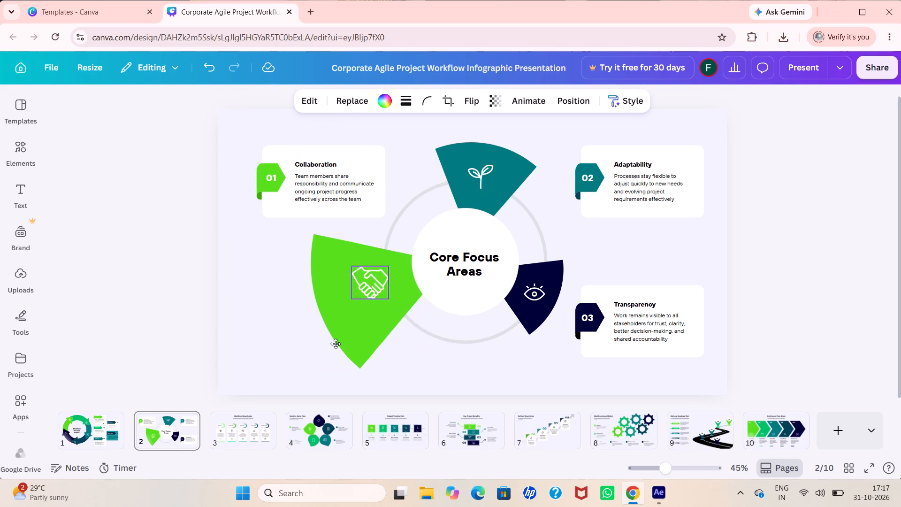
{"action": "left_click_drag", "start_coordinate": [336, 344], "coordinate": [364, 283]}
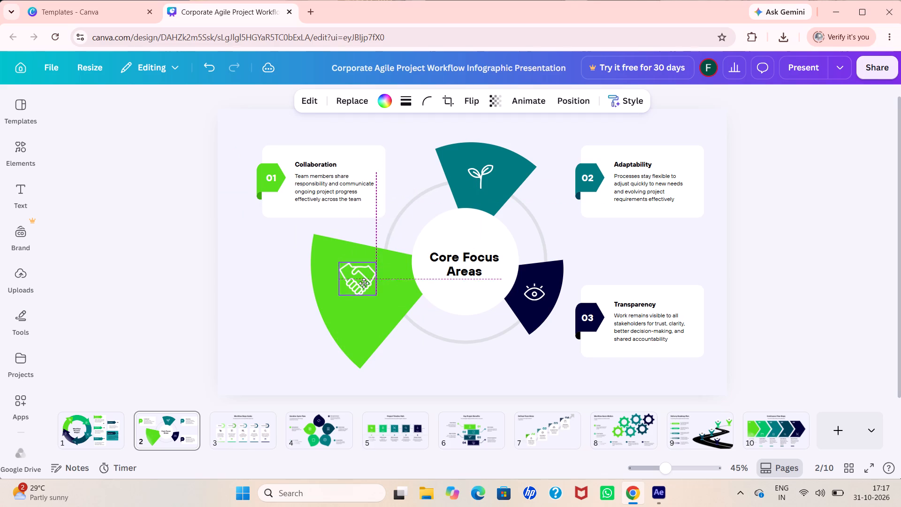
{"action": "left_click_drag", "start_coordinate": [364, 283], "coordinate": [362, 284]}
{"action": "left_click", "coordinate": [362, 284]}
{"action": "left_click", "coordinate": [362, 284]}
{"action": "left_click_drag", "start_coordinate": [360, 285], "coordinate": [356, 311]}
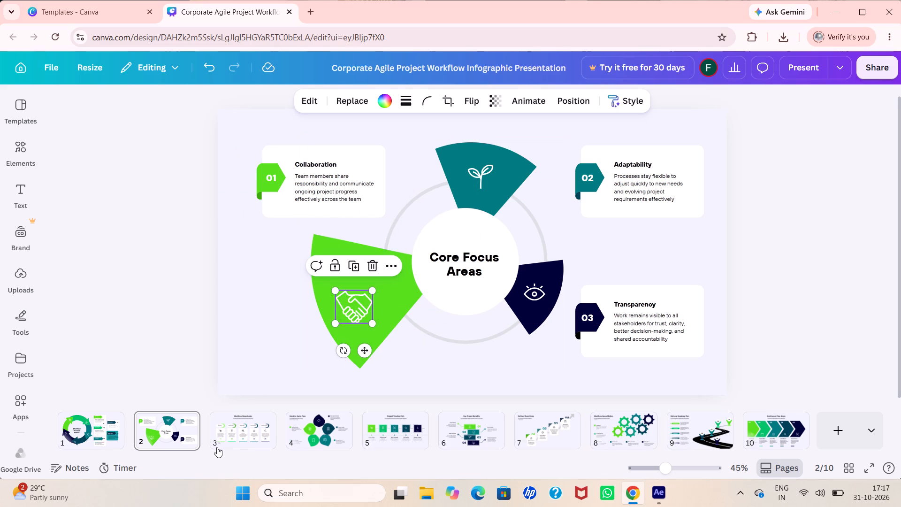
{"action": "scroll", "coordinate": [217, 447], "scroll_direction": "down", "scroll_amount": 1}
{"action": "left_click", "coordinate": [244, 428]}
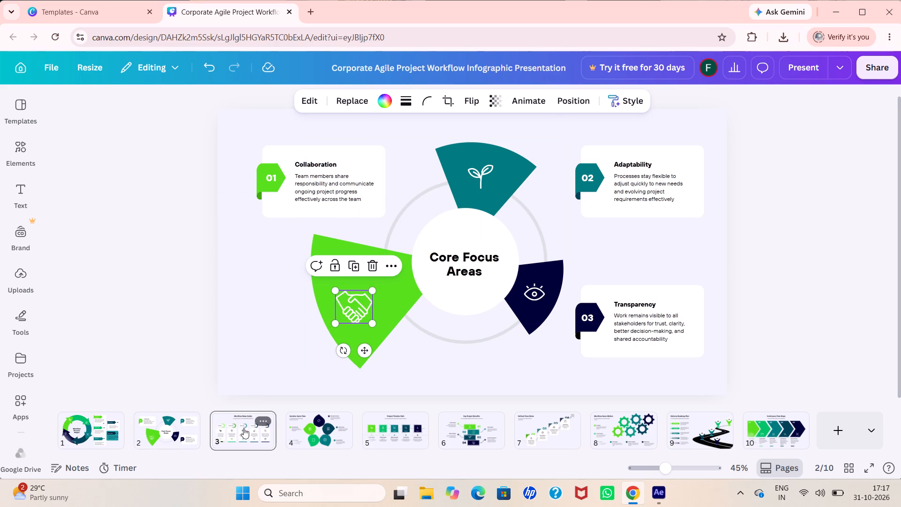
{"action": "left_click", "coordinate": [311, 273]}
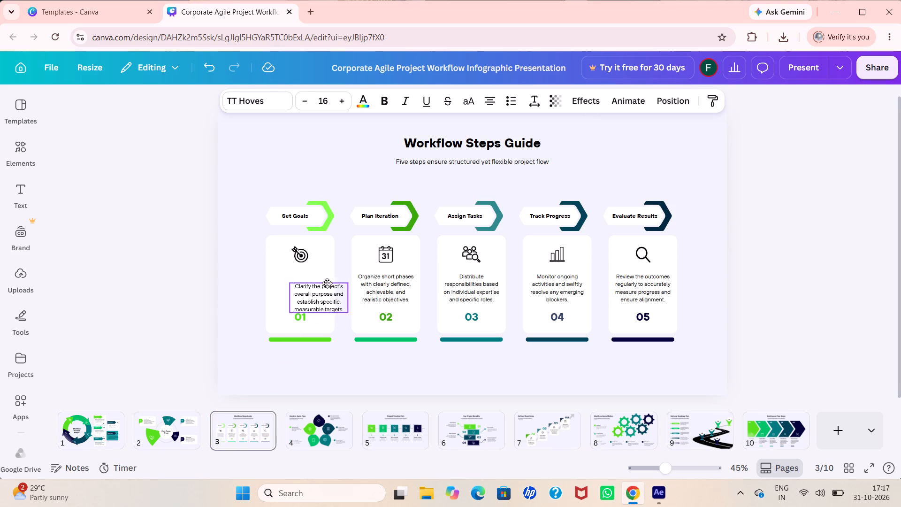
Return to slide 2 and move the handshake icon up and right, nearer the middle of the green wedge.
{"action": "left_click", "coordinate": [184, 419]}
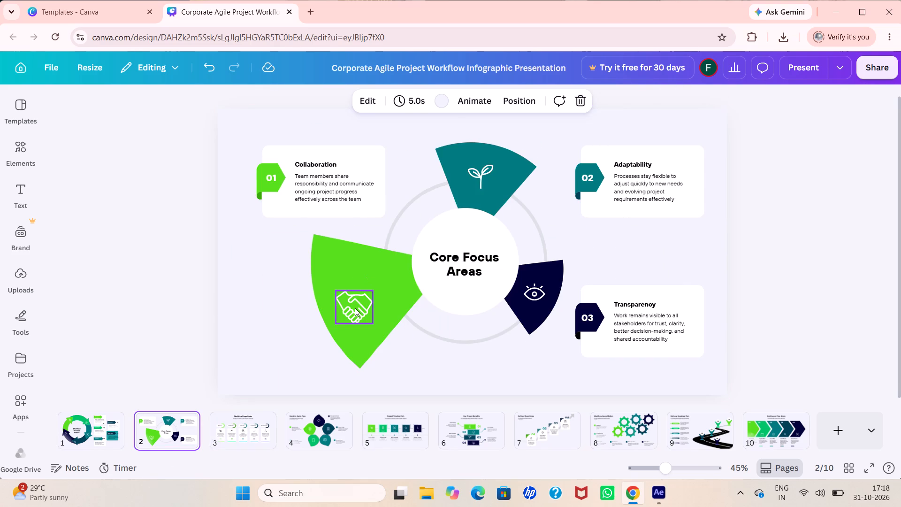
{"action": "left_click_drag", "start_coordinate": [355, 308], "coordinate": [367, 299]}
{"action": "left_click_drag", "start_coordinate": [367, 299], "coordinate": [357, 344]}
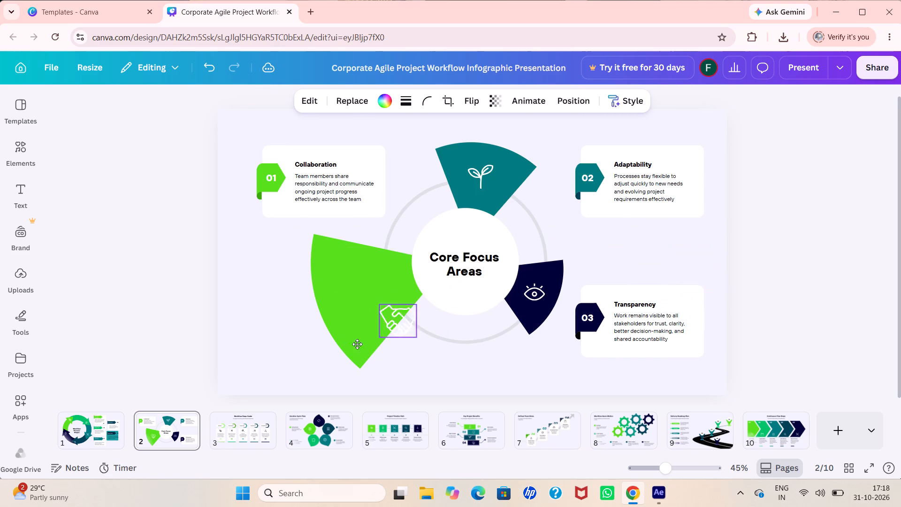
{"action": "left_click_drag", "start_coordinate": [357, 344], "coordinate": [366, 291]}
{"action": "left_click", "coordinate": [366, 291]}
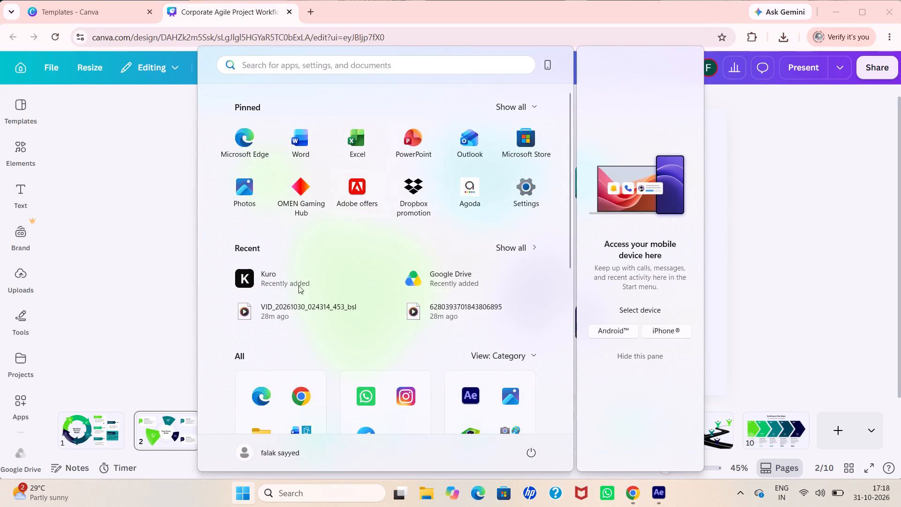
Launch the Kuro app.
{"action": "left_click_drag", "start_coordinate": [294, 296], "coordinate": [296, 285]}
{"action": "left_click", "coordinate": [296, 285]}
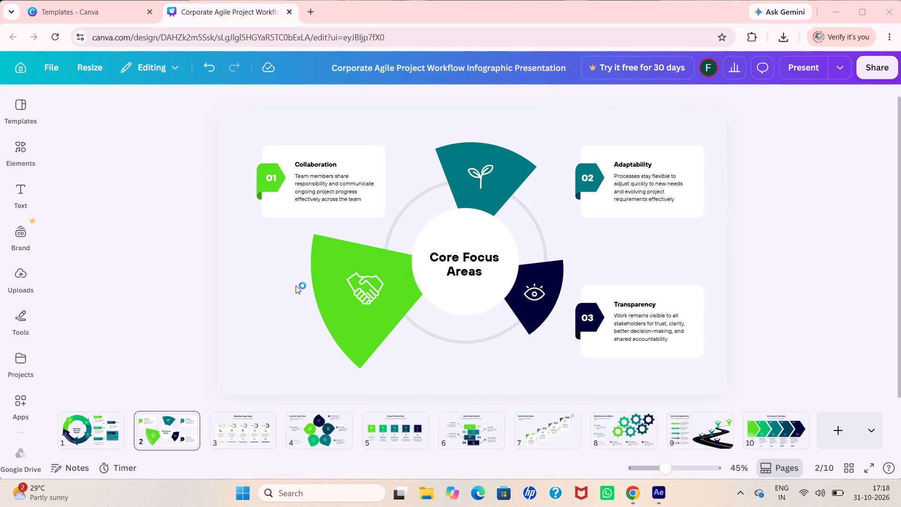
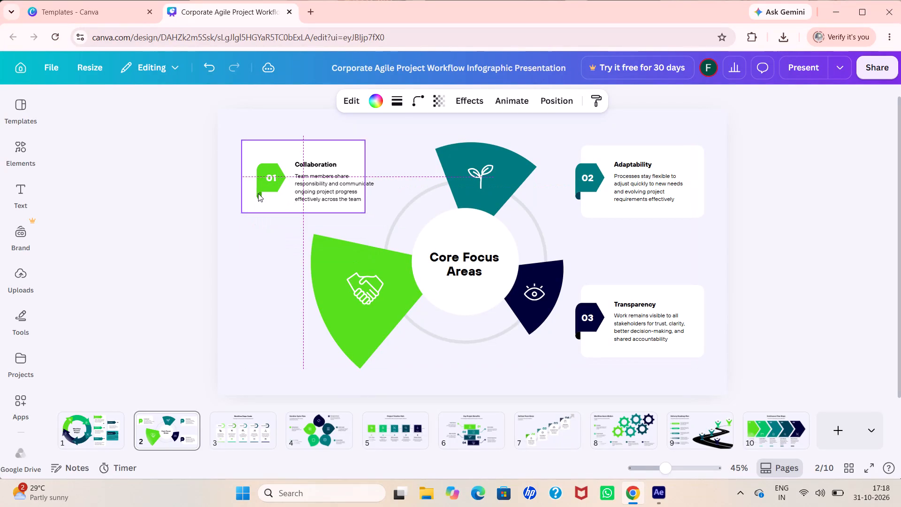
On slide 2, move the Collaboration card's green badge to its upper-left corner and shift its heading and description left inside the card.
{"action": "left_click_drag", "start_coordinate": [260, 192], "coordinate": [238, 179]}
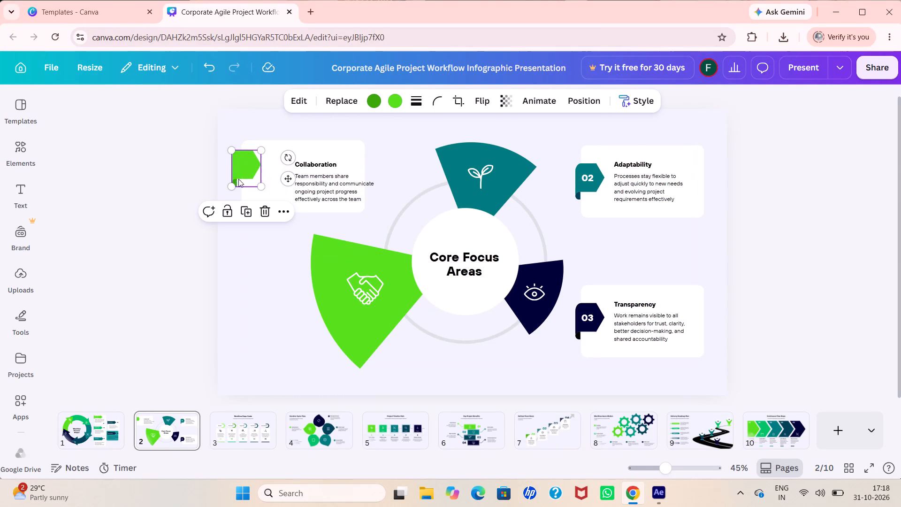
{"action": "left_click_drag", "start_coordinate": [315, 168], "coordinate": [299, 162]}
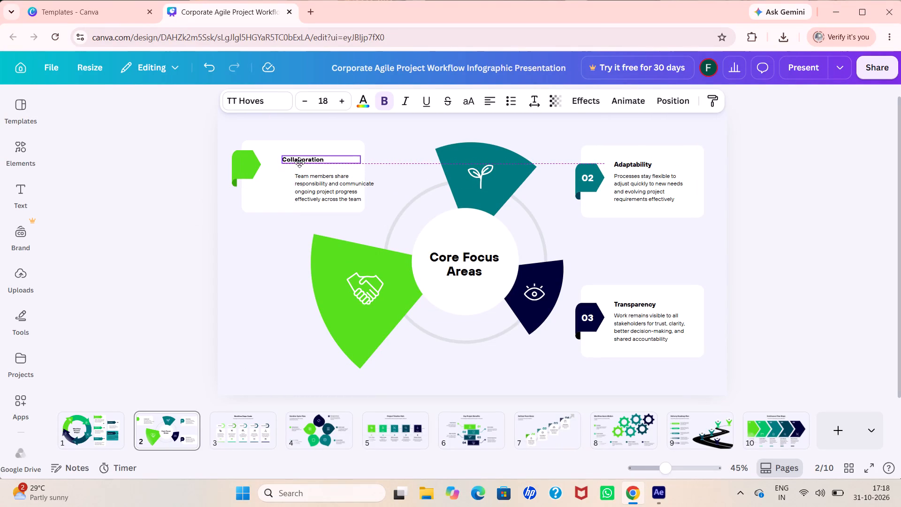
{"action": "left_click_drag", "start_coordinate": [299, 162], "coordinate": [297, 161]}
{"action": "left_click_drag", "start_coordinate": [306, 177], "coordinate": [282, 178]}
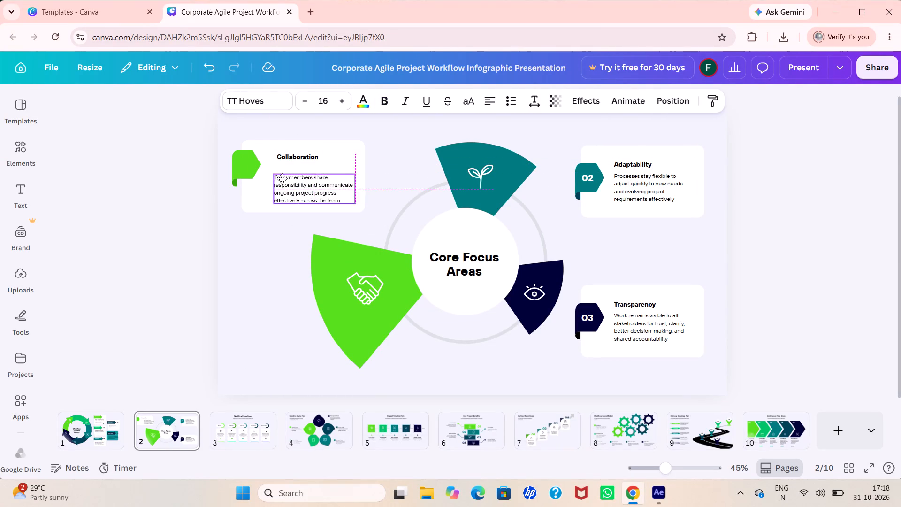
{"action": "left_click_drag", "start_coordinate": [282, 178], "coordinate": [279, 177]}
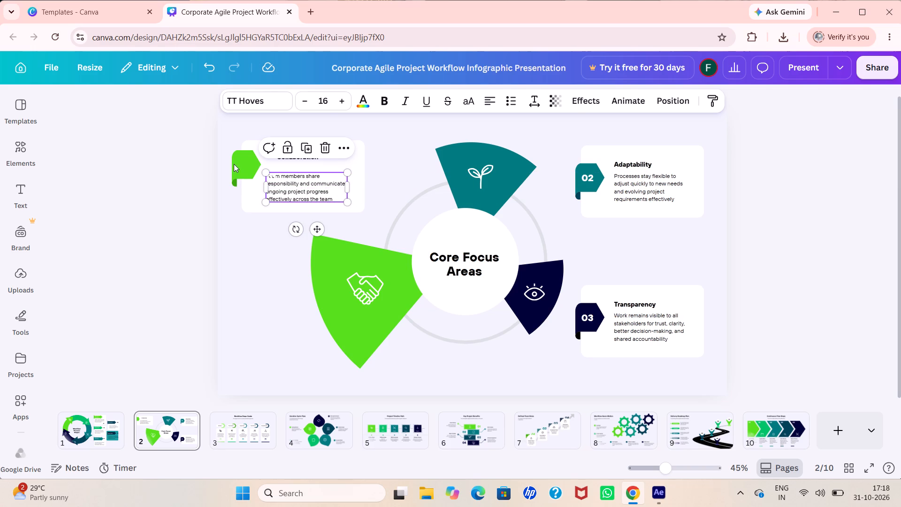
{"action": "left_click_drag", "start_coordinate": [238, 164], "coordinate": [246, 165]}
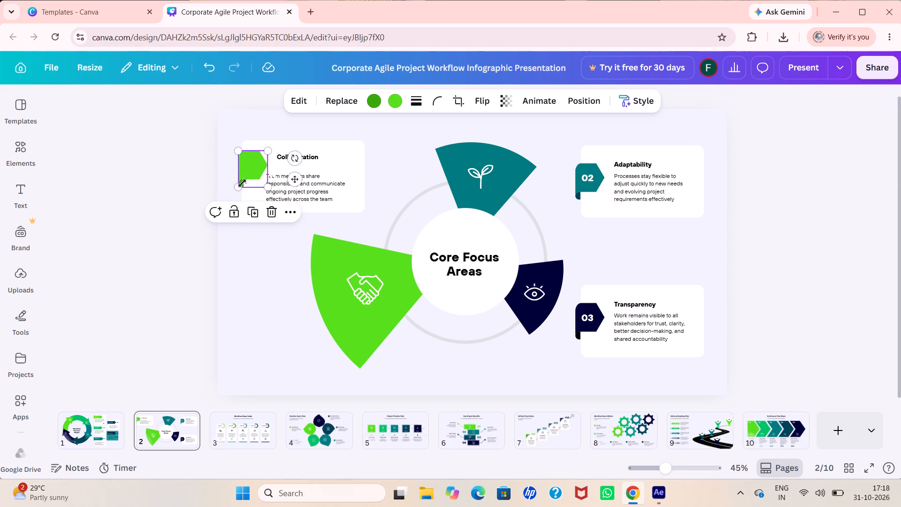
{"action": "left_click_drag", "start_coordinate": [244, 176], "coordinate": [244, 164]}
Reposition the segmented wheel graphic slightly up and left around the Core Focus Areas title.
{"action": "left_click_drag", "start_coordinate": [353, 261], "coordinate": [50, 334]}
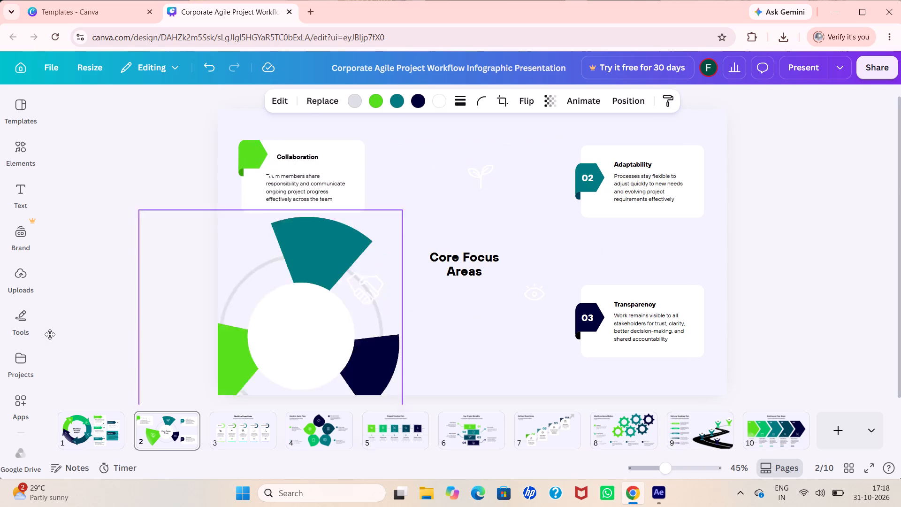
{"action": "left_click_drag", "start_coordinate": [50, 334], "coordinate": [339, 251]}
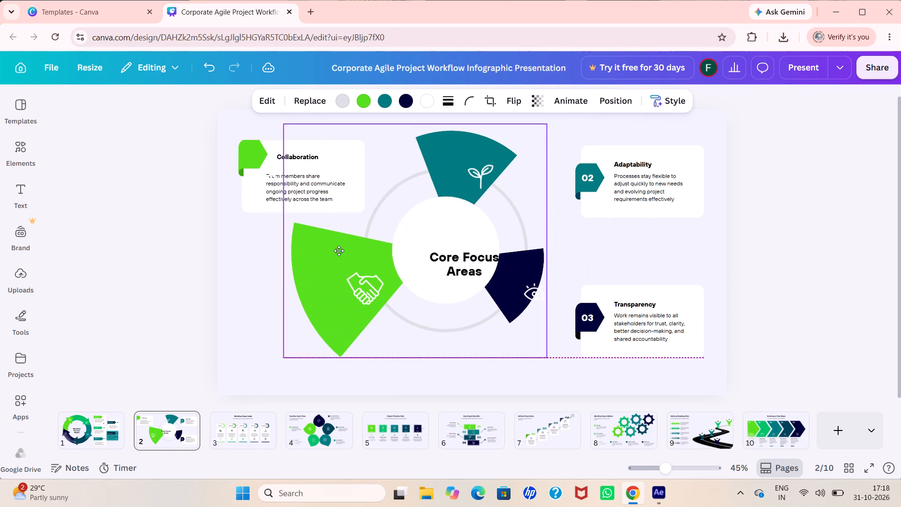
{"action": "left_click_drag", "start_coordinate": [339, 251], "coordinate": [351, 252]}
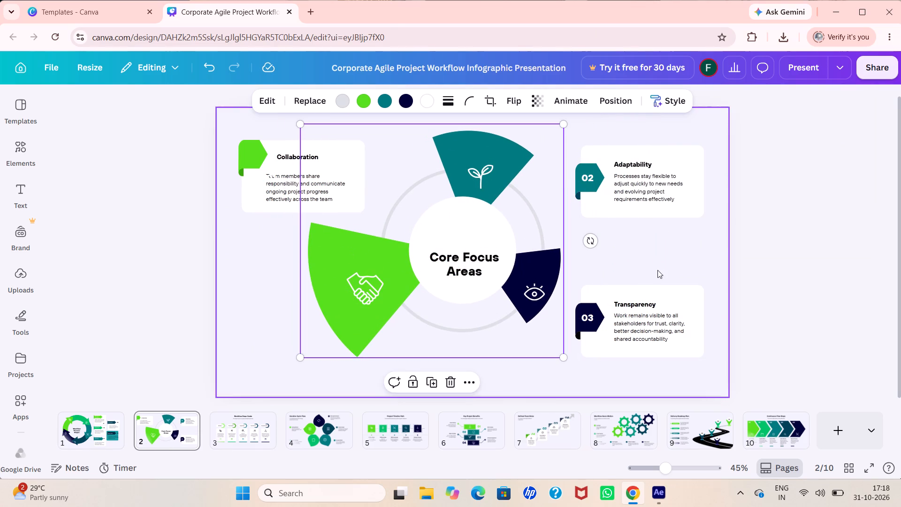
Move the Transparency card up with its heading, 03 number, navy badge and description, placing the badge at the card's left edge.
{"action": "left_click_drag", "start_coordinate": [614, 311], "coordinate": [618, 282]}
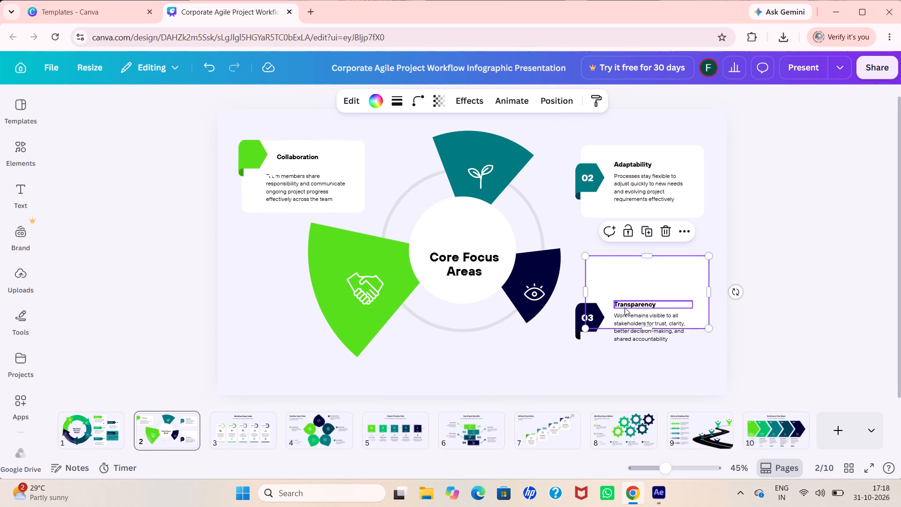
{"action": "left_click_drag", "start_coordinate": [625, 307], "coordinate": [623, 272]}
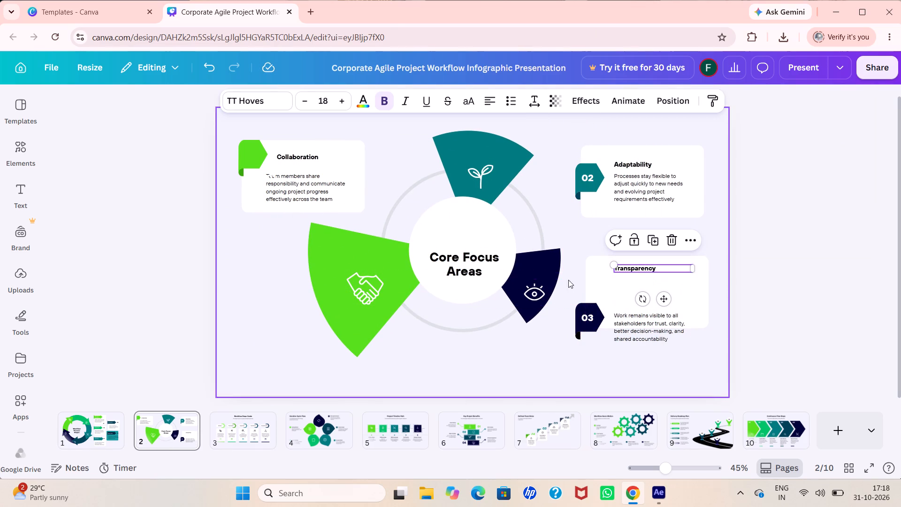
{"action": "left_click_drag", "start_coordinate": [593, 315], "coordinate": [611, 271]}
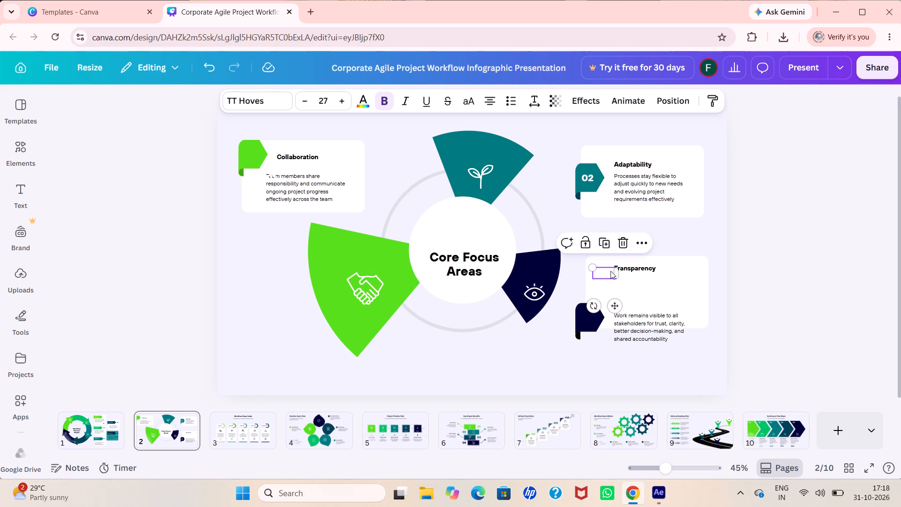
{"action": "left_click_drag", "start_coordinate": [586, 317], "coordinate": [601, 275]}
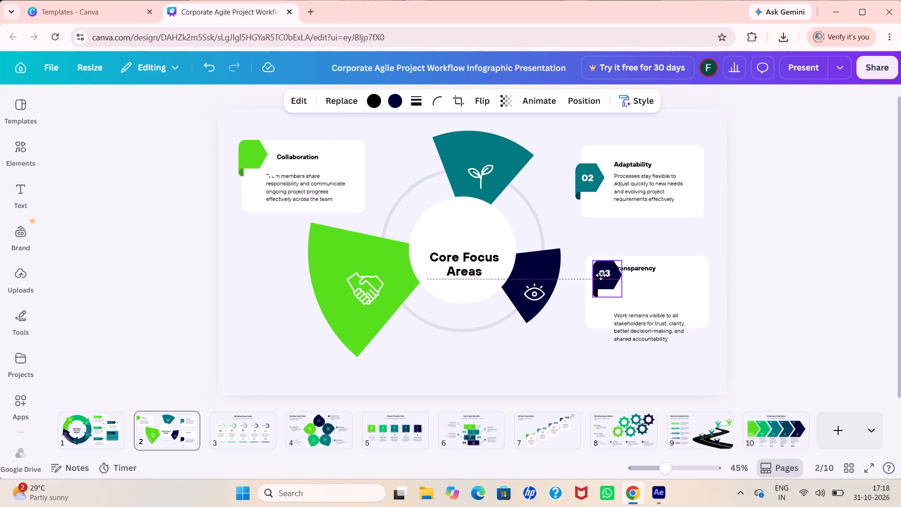
{"action": "left_click_drag", "start_coordinate": [601, 275], "coordinate": [598, 269]}
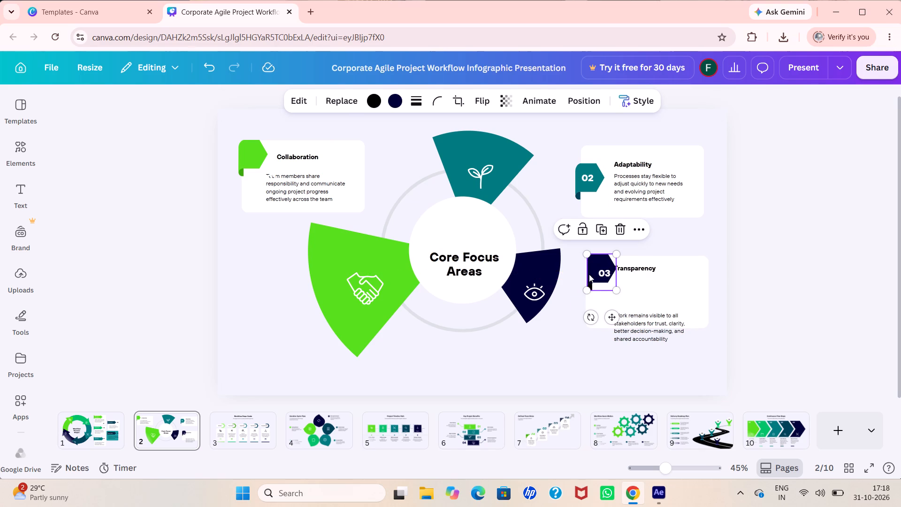
{"action": "left_click_drag", "start_coordinate": [588, 269], "coordinate": [590, 278]}
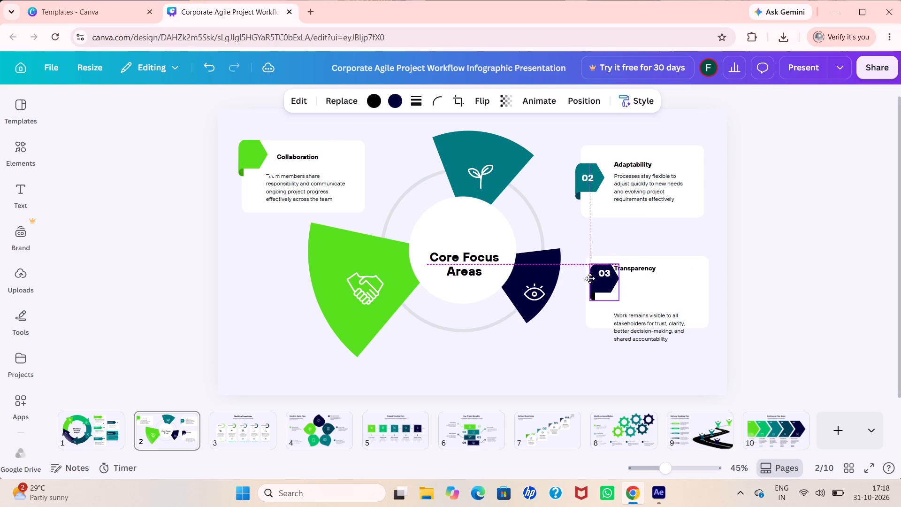
{"action": "left_click_drag", "start_coordinate": [590, 278], "coordinate": [588, 275]}
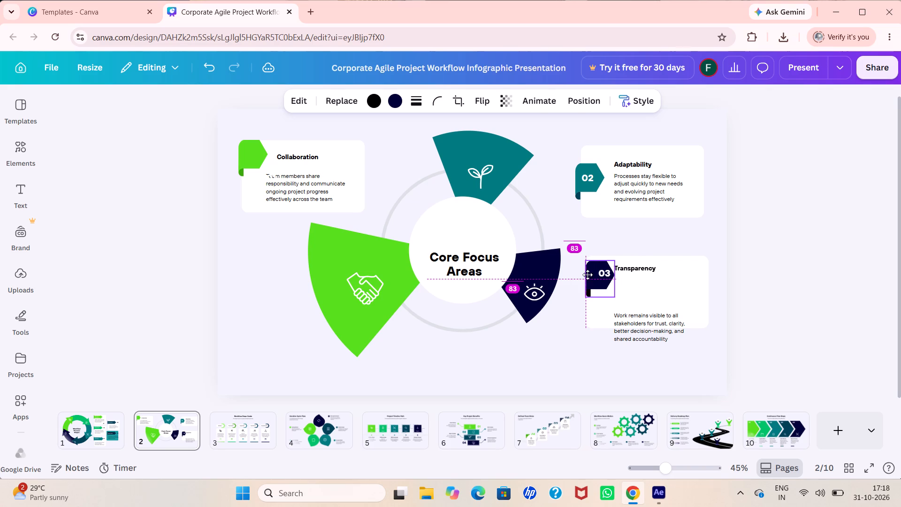
{"action": "left_click_drag", "start_coordinate": [588, 275], "coordinate": [587, 275]}
{"action": "left_click_drag", "start_coordinate": [670, 313], "coordinate": [666, 287]}
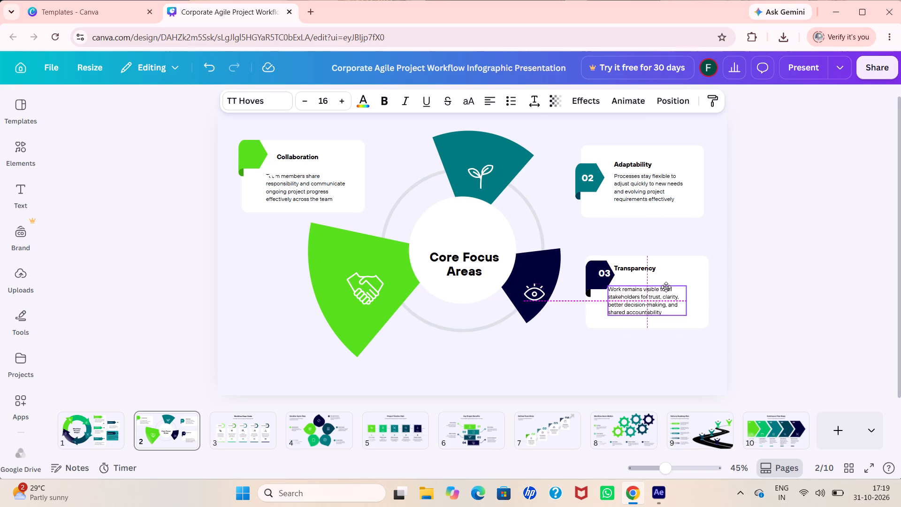
{"action": "left_click_drag", "start_coordinate": [666, 287], "coordinate": [670, 285]}
{"action": "left_click_drag", "start_coordinate": [670, 285], "coordinate": [654, 287]}
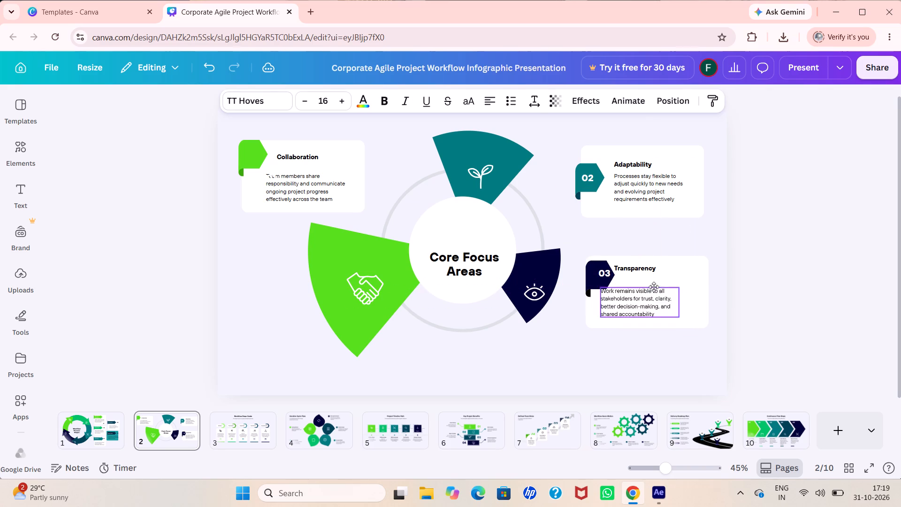
{"action": "left_click_drag", "start_coordinate": [654, 287], "coordinate": [661, 293]}
{"action": "left_click", "coordinate": [661, 293]}
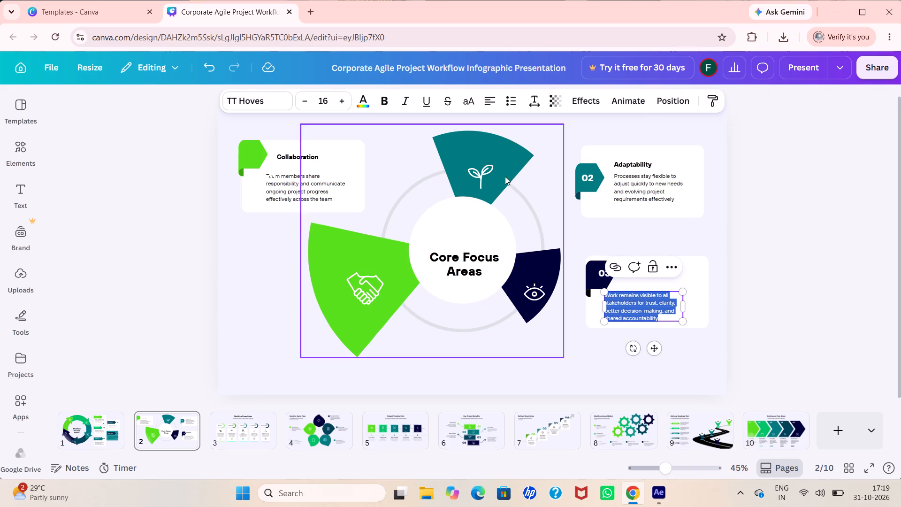
On slide 3, crop the Set Goals target icon, trying the original ratio and settling on 1:1.
{"action": "left_click", "coordinate": [248, 446]}
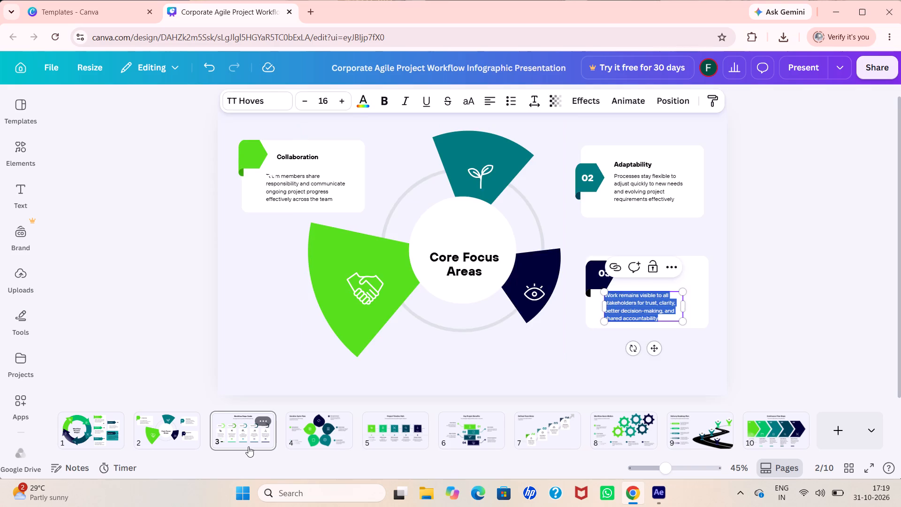
{"action": "left_click", "coordinate": [301, 259]}
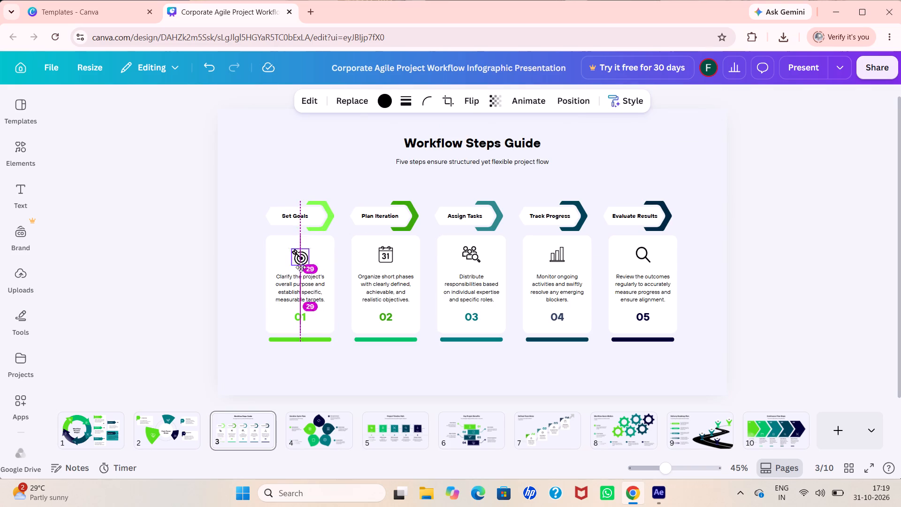
{"action": "double_click", "coordinate": [302, 259]}
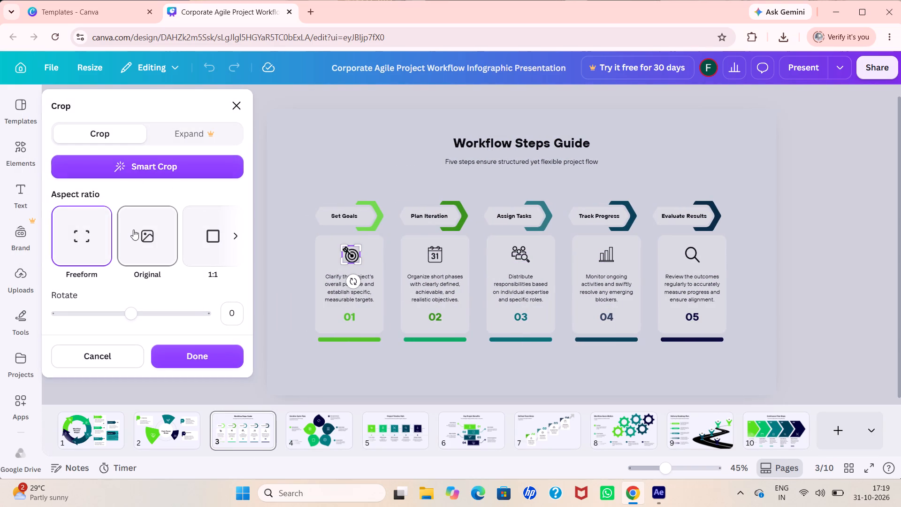
{"action": "triple_click", "coordinate": [133, 230]}
{"action": "left_click_drag", "start_coordinate": [133, 230], "coordinate": [203, 248]}
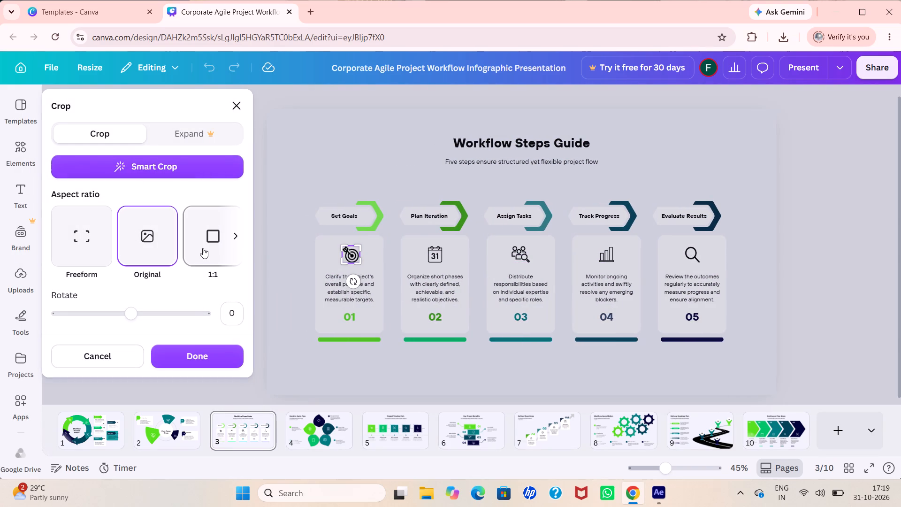
{"action": "left_click", "coordinate": [203, 248]}
{"action": "left_click", "coordinate": [315, 166]}
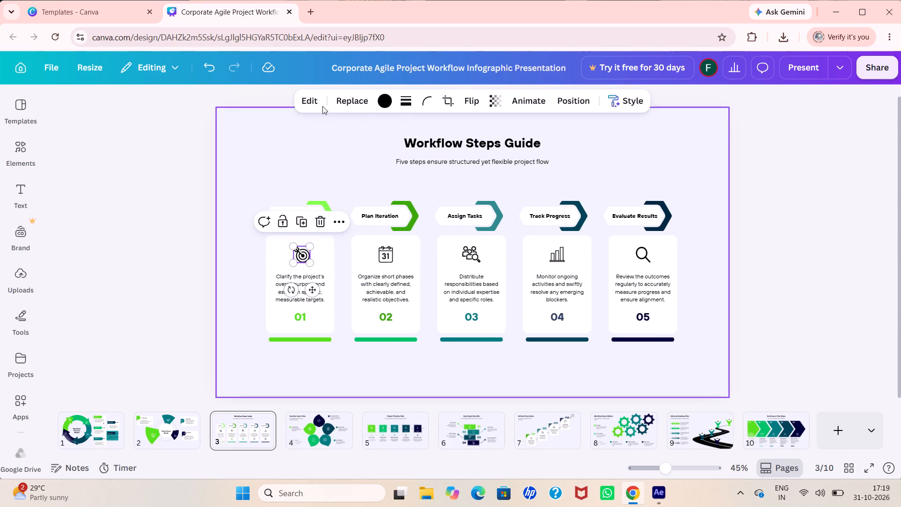
Recolour the Set Goals target icon from black to the design's indigo colour.
{"action": "left_click", "coordinate": [377, 95]}
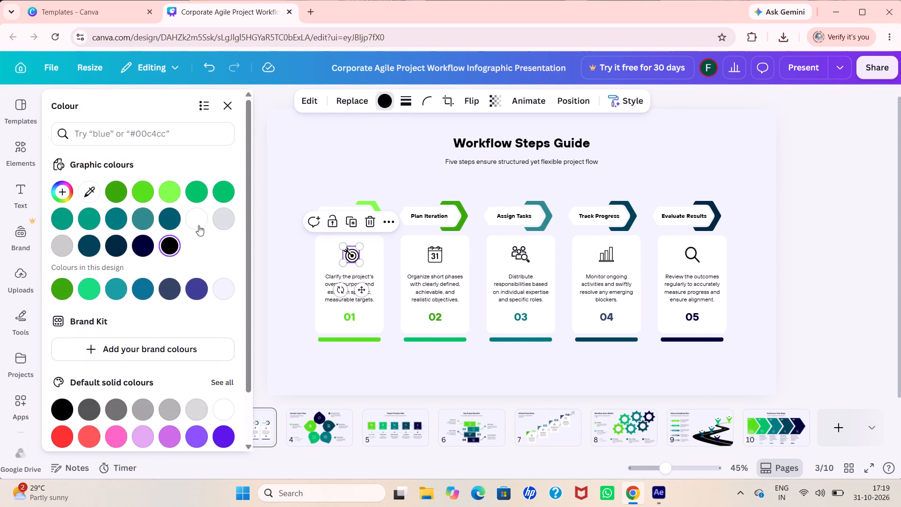
{"action": "left_click", "coordinate": [191, 289]}
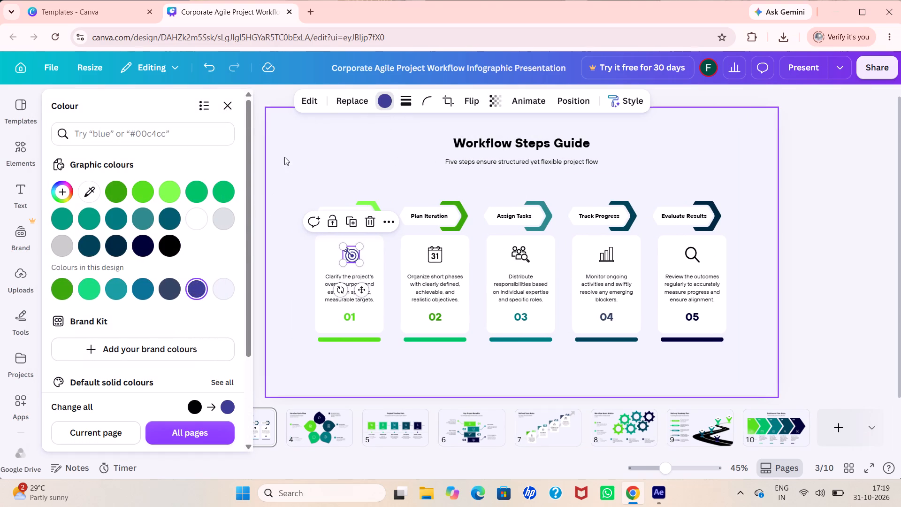
{"action": "left_click", "coordinate": [288, 147]}
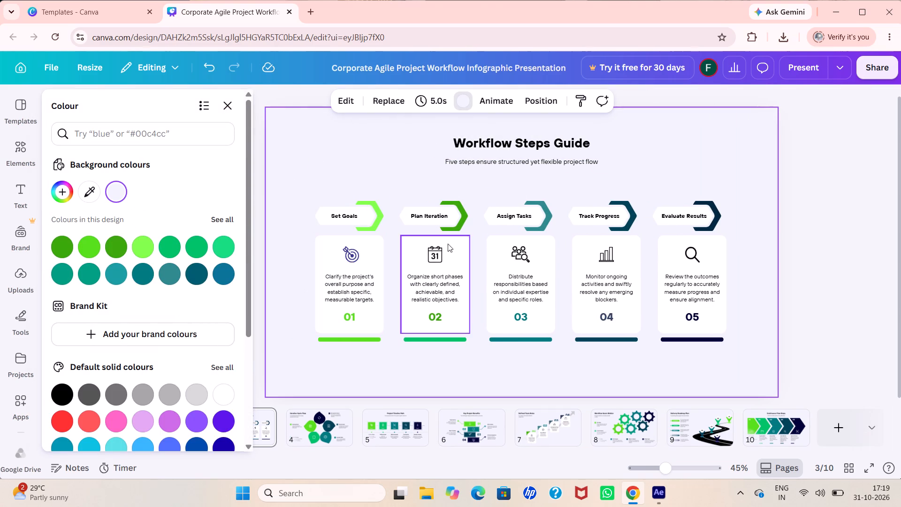
Move the calendar icon from the Plan Iteration card off the slide.
{"action": "left_click_drag", "start_coordinate": [432, 254], "coordinate": [218, 218]}
Select all five workflow step headers and cards with their contents and move them slightly up and right, leaving the coloured bars behind.
{"action": "left_click_drag", "start_coordinate": [218, 218], "coordinate": [536, 261]}
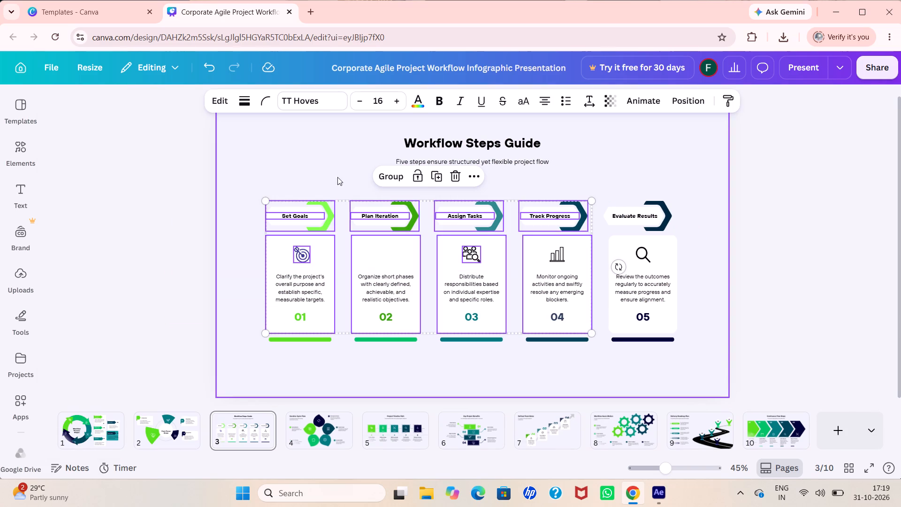
{"action": "left_click_drag", "start_coordinate": [275, 178], "coordinate": [240, 255]}
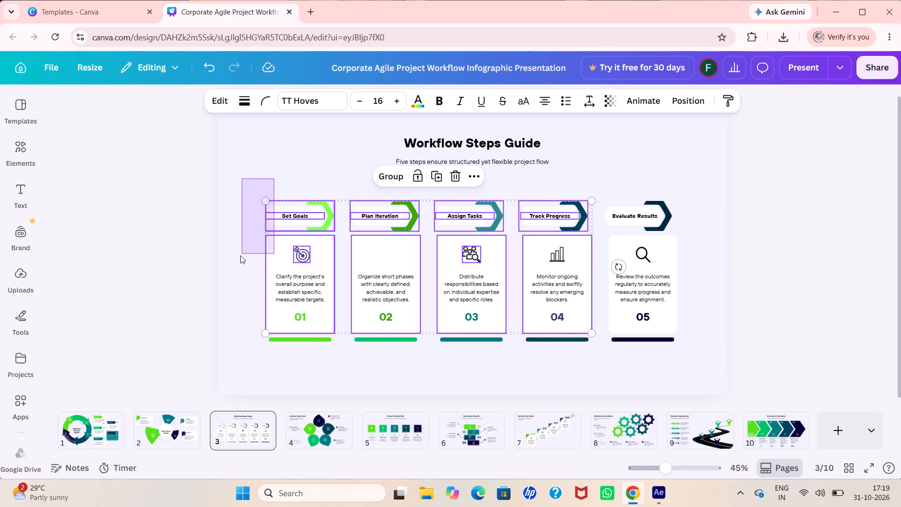
{"action": "left_click_drag", "start_coordinate": [240, 255], "coordinate": [657, 337]}
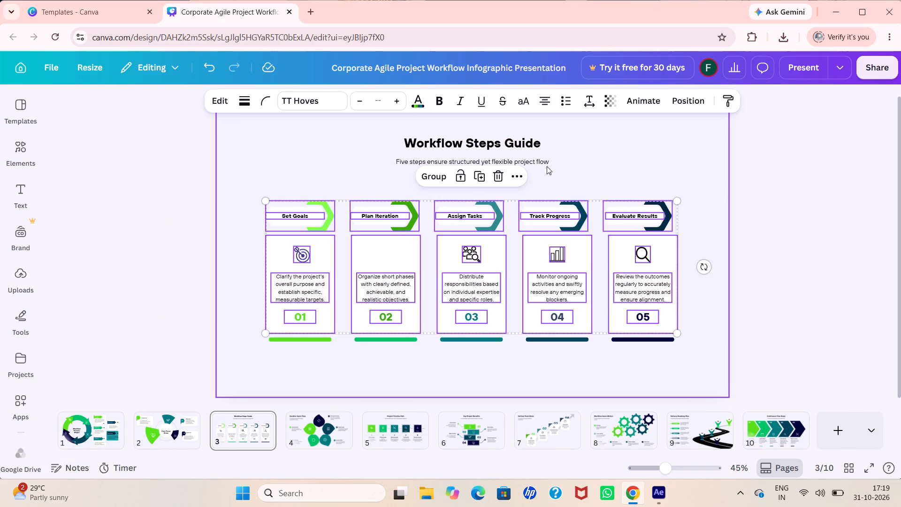
{"action": "left_click_drag", "start_coordinate": [391, 212], "coordinate": [396, 239]}
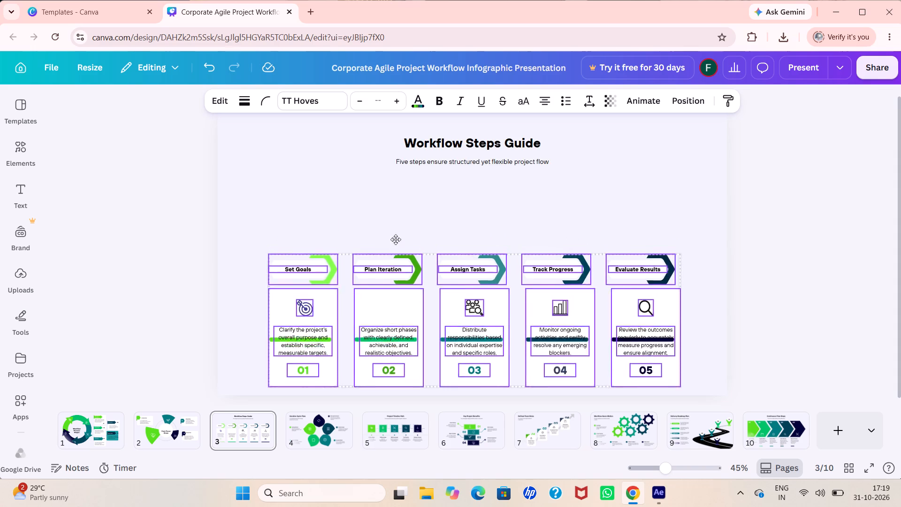
{"action": "left_click_drag", "start_coordinate": [396, 239], "coordinate": [394, 202]}
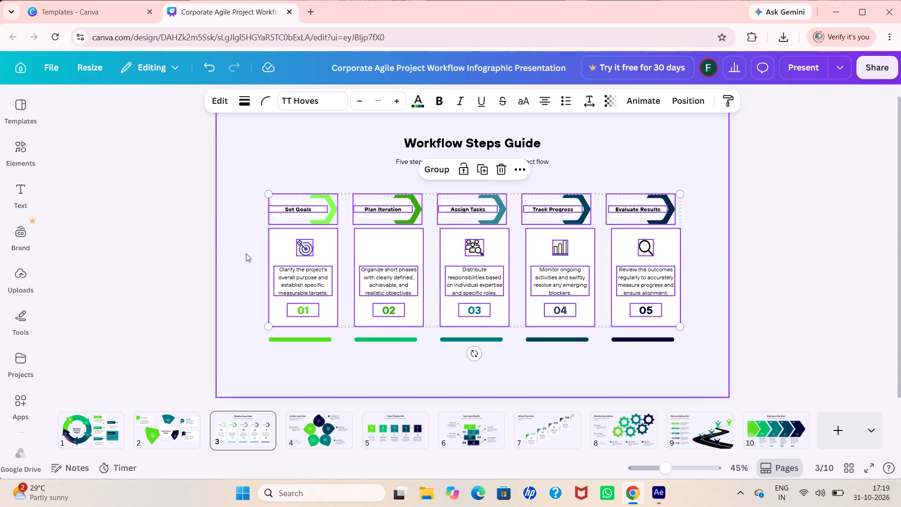
Select the first four white cards with their descriptions and the target and people icons, and move them up over the step headers.
{"action": "left_click_drag", "start_coordinate": [203, 299], "coordinate": [534, 255]}
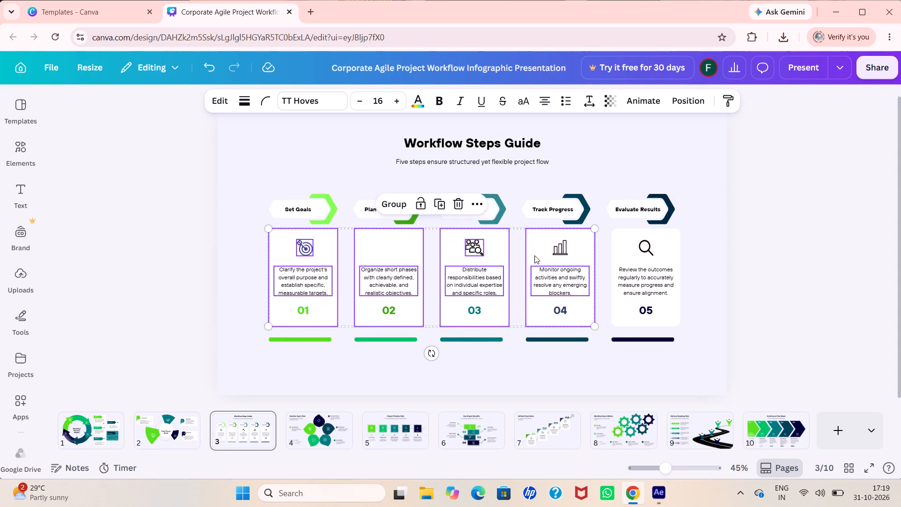
{"action": "left_click_drag", "start_coordinate": [402, 288], "coordinate": [400, 269]}
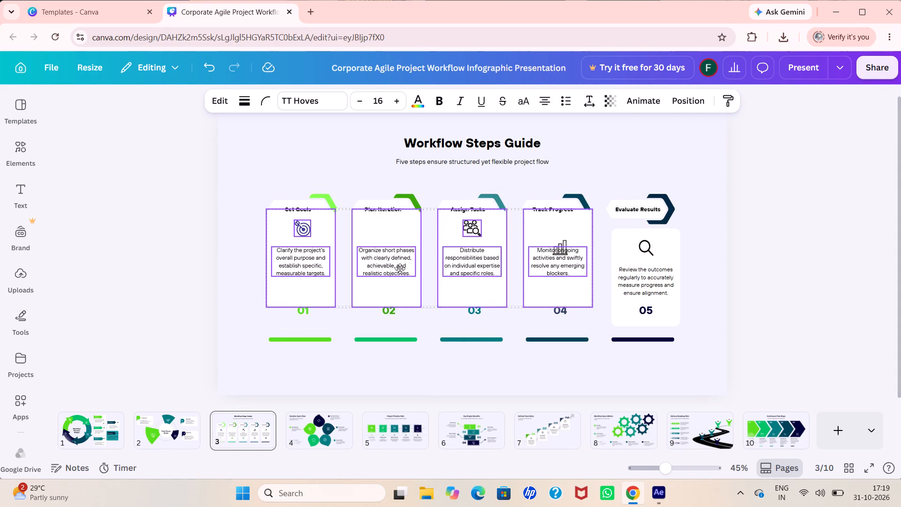
{"action": "left_click_drag", "start_coordinate": [400, 269], "coordinate": [398, 262]}
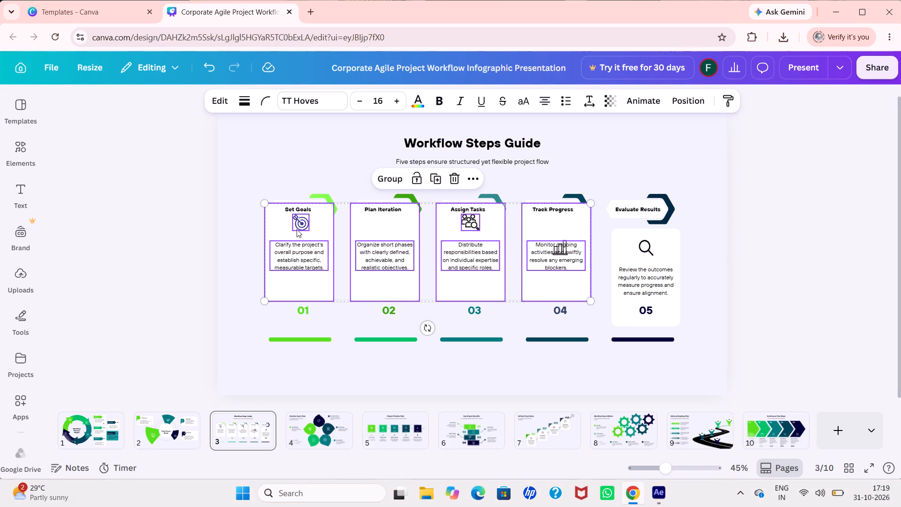
Move the first four cards with their contents off the slide, and move the Evaluate Results card and description towards its lower-left edge.
{"action": "left_click", "coordinate": [293, 220]}
{"action": "left_click_drag", "start_coordinate": [293, 220], "coordinate": [171, 506]}
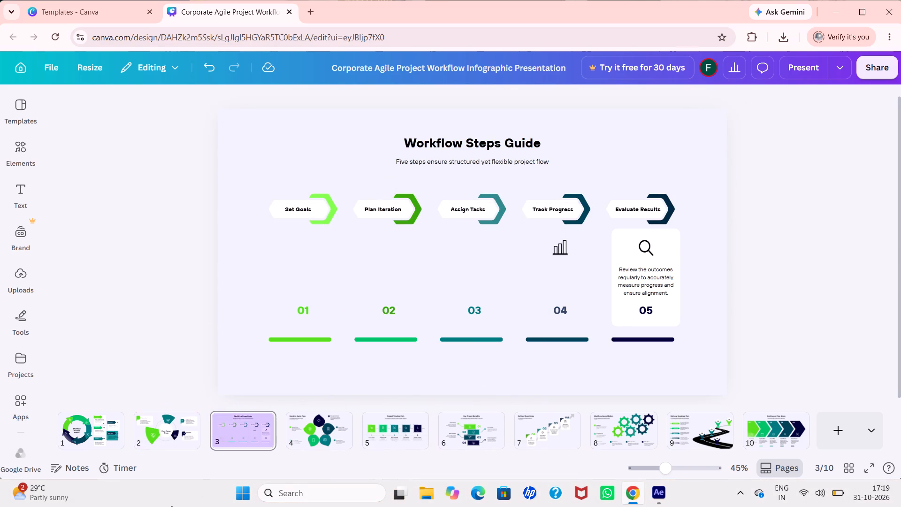
{"action": "left_click_drag", "start_coordinate": [171, 506], "coordinate": [887, 118]}
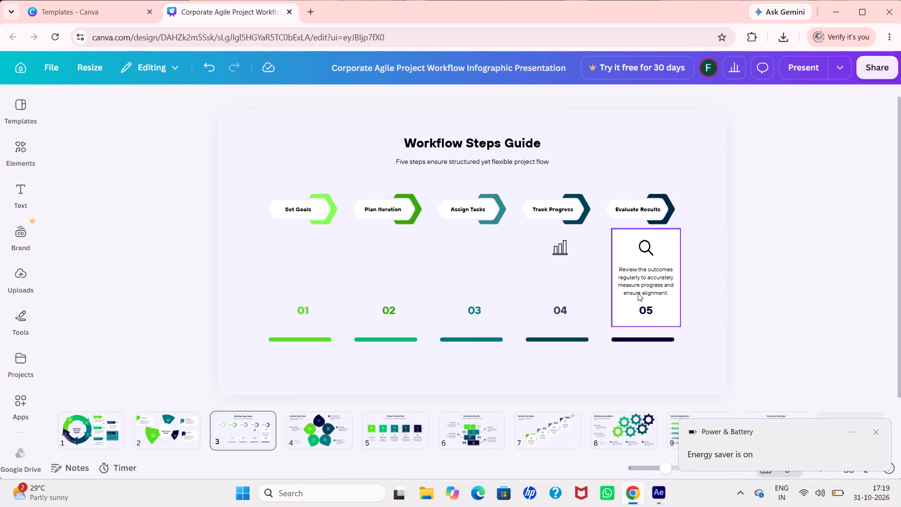
{"action": "left_click_drag", "start_coordinate": [638, 293], "coordinate": [244, 406]}
{"action": "left_click_drag", "start_coordinate": [637, 267], "coordinate": [180, 506]}
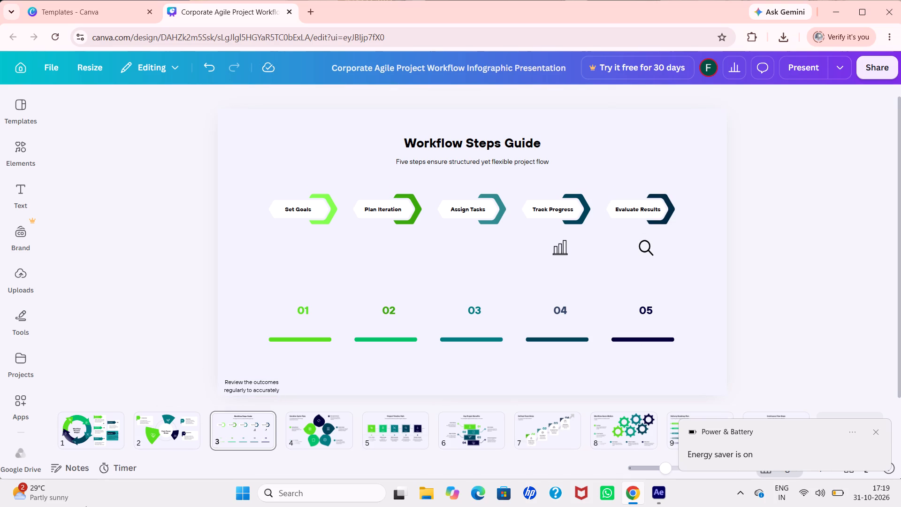
Open slide 4 and shift the five-petal diagram slightly to the right, leaving its white icons in place.
{"action": "left_click_drag", "start_coordinate": [331, 423], "coordinate": [390, 248]}
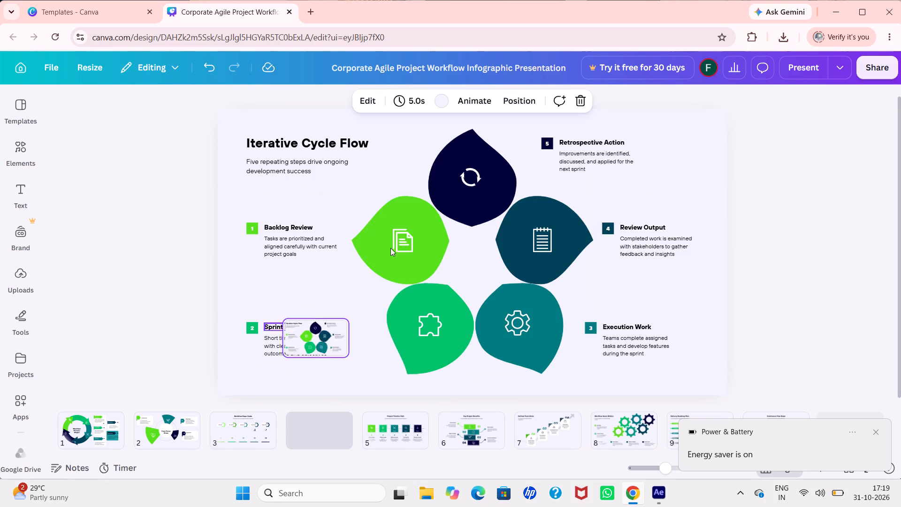
{"action": "left_click_drag", "start_coordinate": [390, 248], "coordinate": [170, 506]}
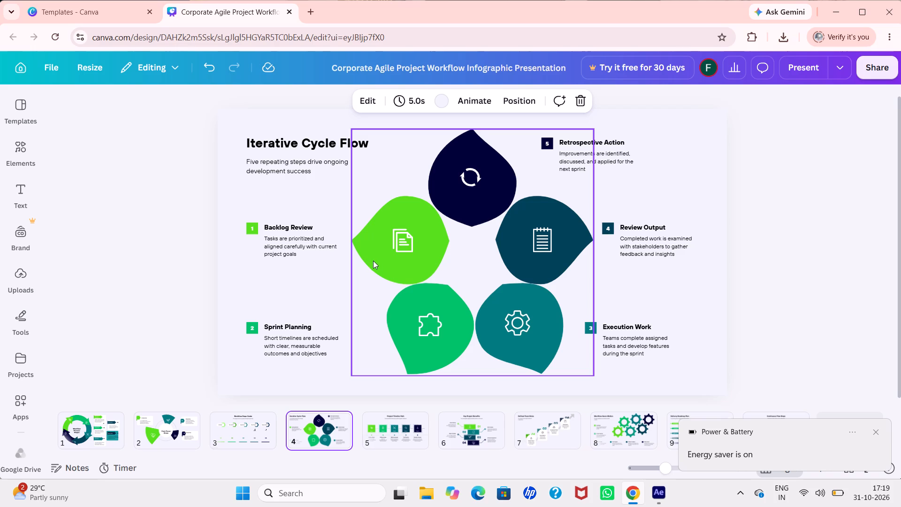
{"action": "left_click_drag", "start_coordinate": [412, 227], "coordinate": [429, 215]}
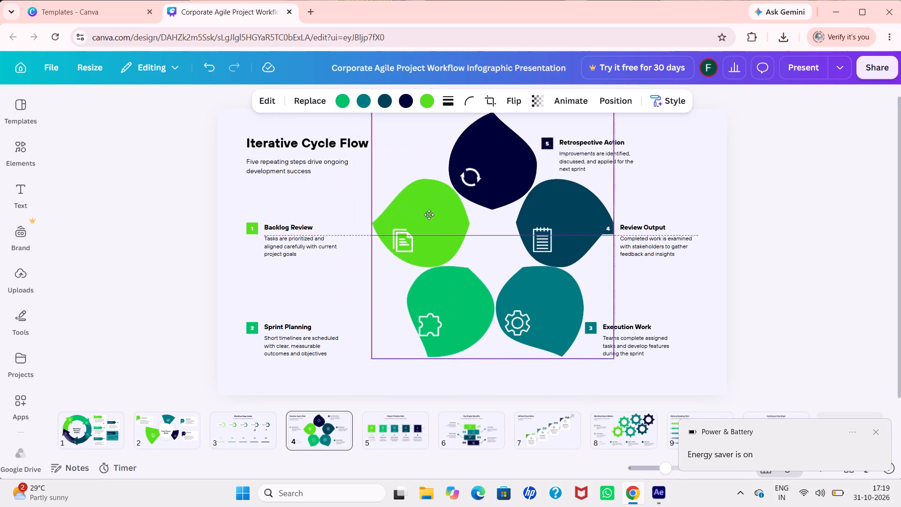
{"action": "left_click_drag", "start_coordinate": [429, 215], "coordinate": [418, 229]}
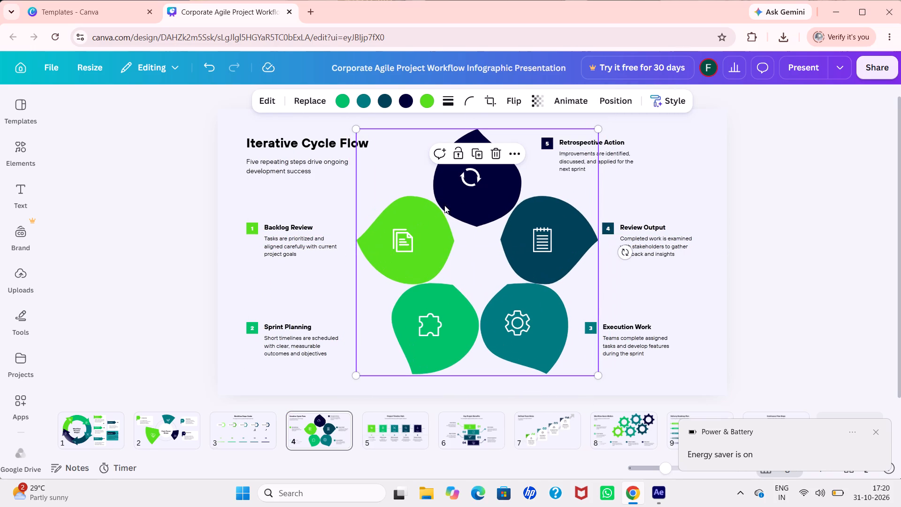
Nudge the circular-arrows icon in the navy petal and the puzzle icon in the green petal slightly right and down.
{"action": "left_click", "coordinate": [476, 178]}
{"action": "left_click_drag", "start_coordinate": [476, 178], "coordinate": [489, 188]}
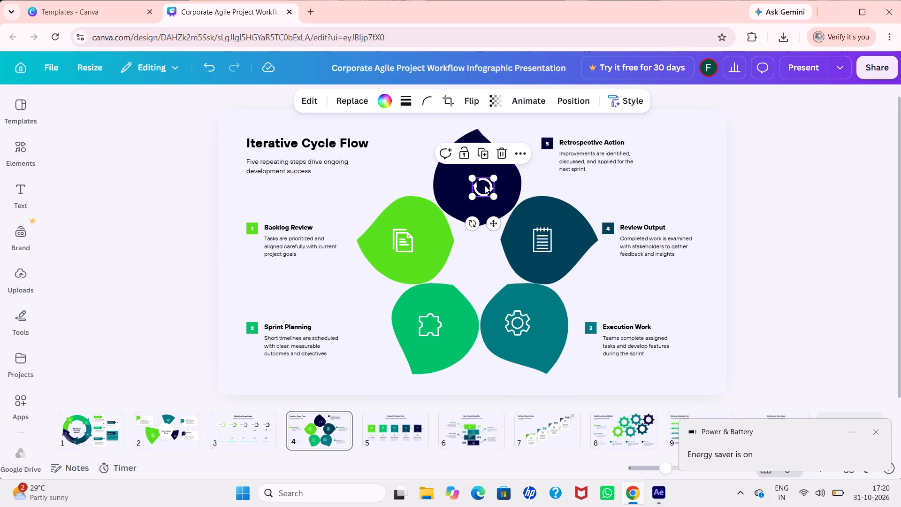
{"action": "left_click_drag", "start_coordinate": [483, 185], "coordinate": [475, 180]}
{"action": "left_click", "coordinate": [475, 180]}
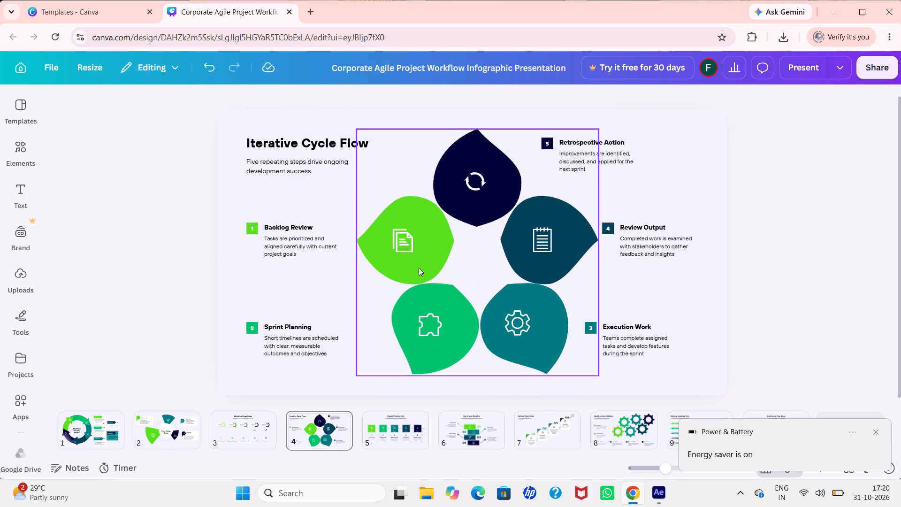
{"action": "left_click_drag", "start_coordinate": [428, 329], "coordinate": [447, 338]}
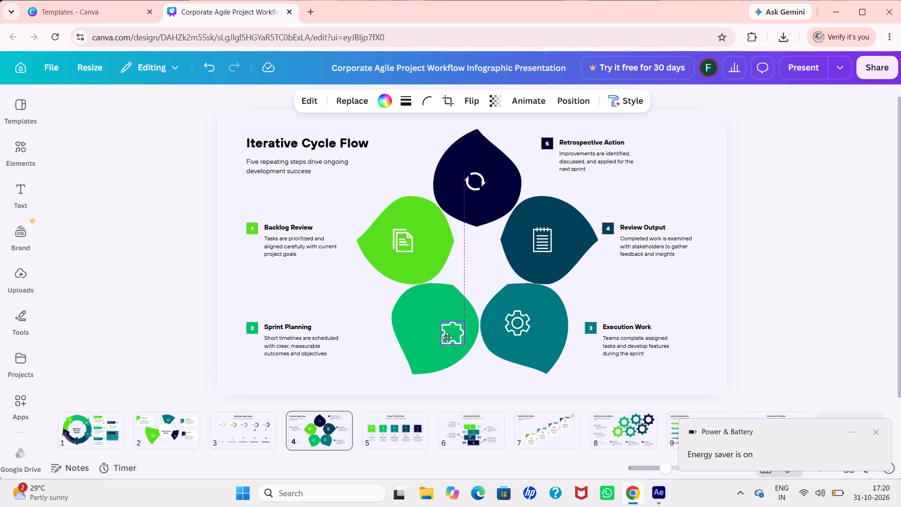
{"action": "left_click_drag", "start_coordinate": [447, 338], "coordinate": [435, 336]}
{"action": "left_click", "coordinate": [435, 336]}
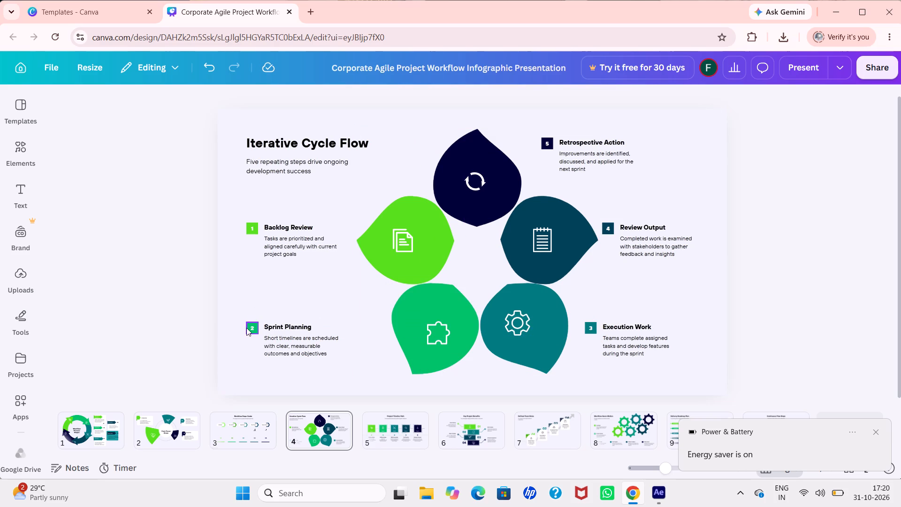
Enlarge the Sprint Planning number 2 badge to about 79 wide and place it to the right of its heading.
{"action": "left_click_drag", "start_coordinate": [250, 328], "coordinate": [421, 302]}
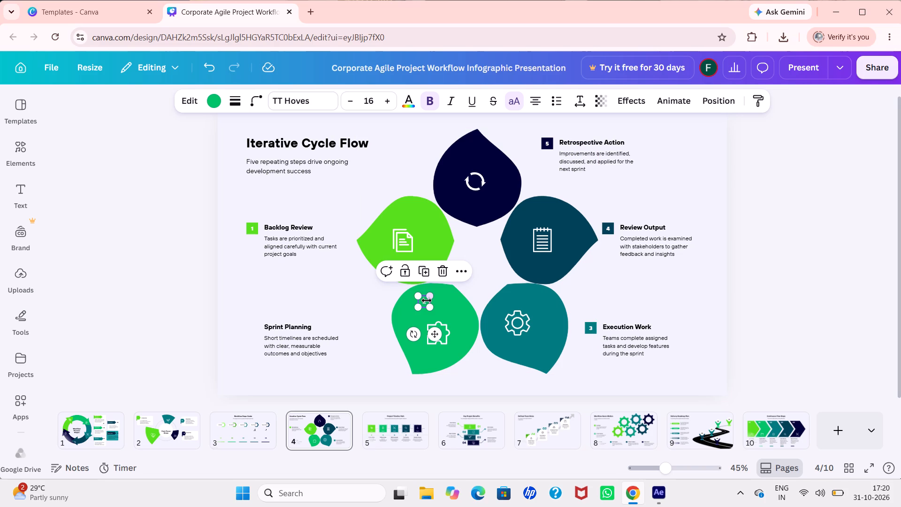
{"action": "left_click_drag", "start_coordinate": [426, 300], "coordinate": [429, 306]}
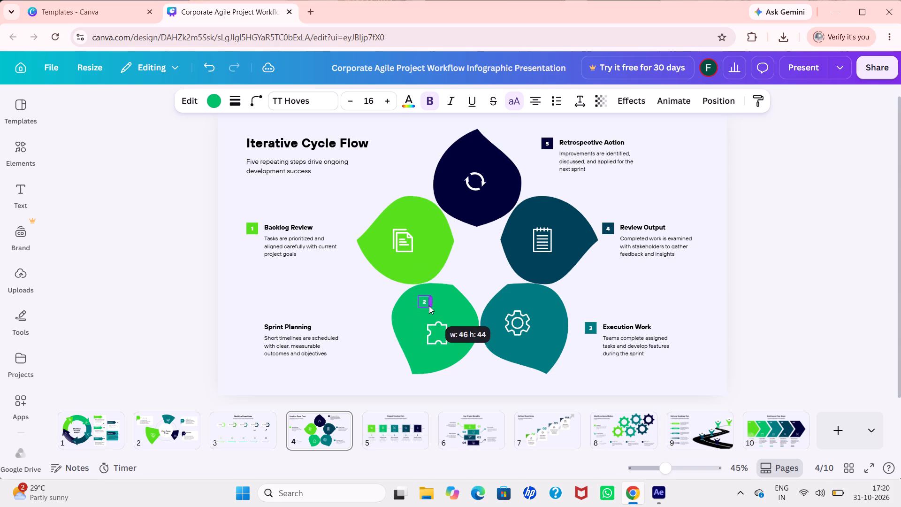
{"action": "left_click_drag", "start_coordinate": [429, 306], "coordinate": [430, 305]}
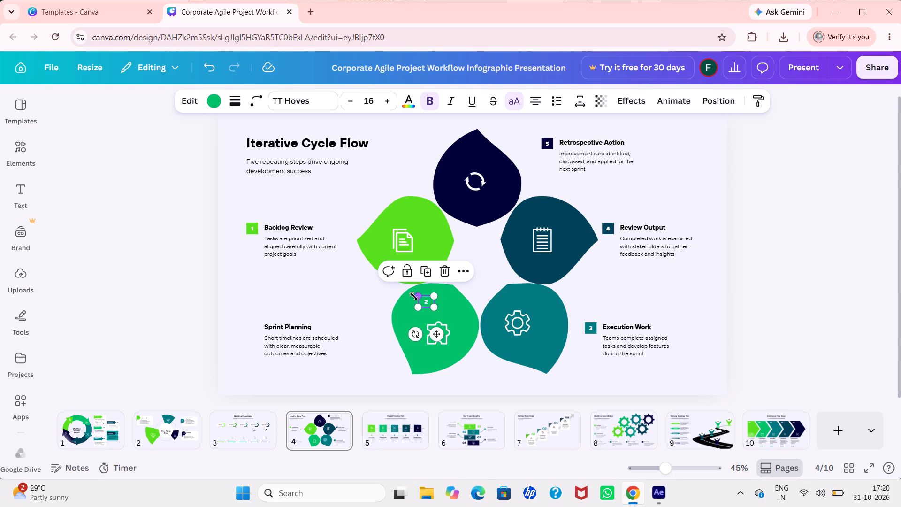
{"action": "left_click_drag", "start_coordinate": [419, 303], "coordinate": [416, 309]}
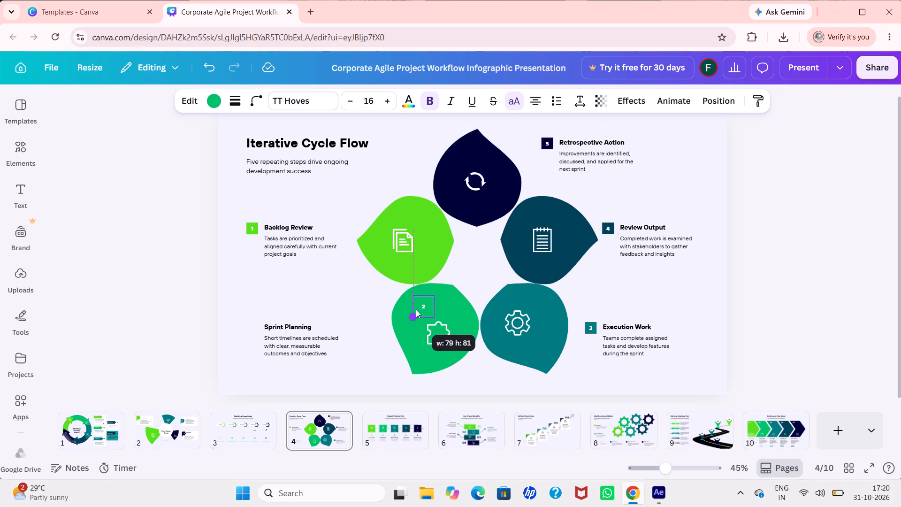
{"action": "left_click_drag", "start_coordinate": [416, 309], "coordinate": [416, 309]}
{"action": "left_click_drag", "start_coordinate": [424, 304], "coordinate": [344, 323]}
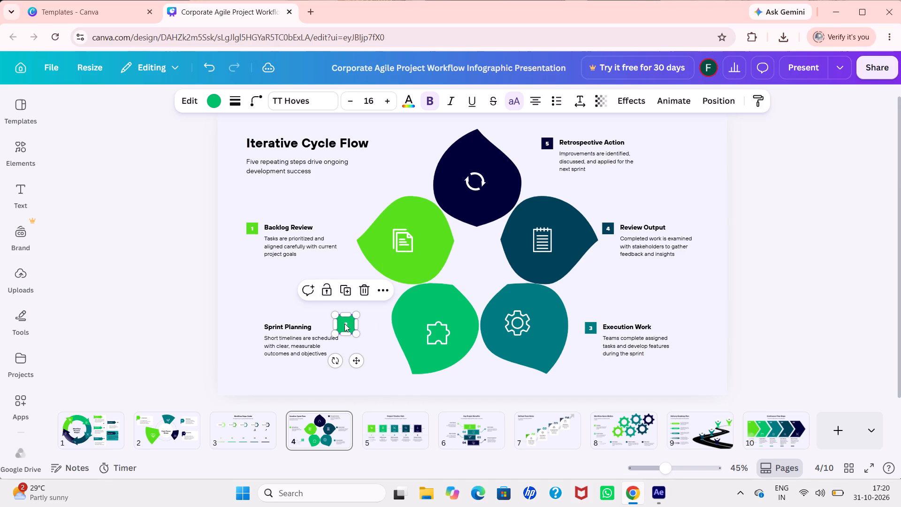
Move the number 1 badge to the right of the Backlog Review heading.
{"action": "left_click_drag", "start_coordinate": [257, 226], "coordinate": [308, 222]}
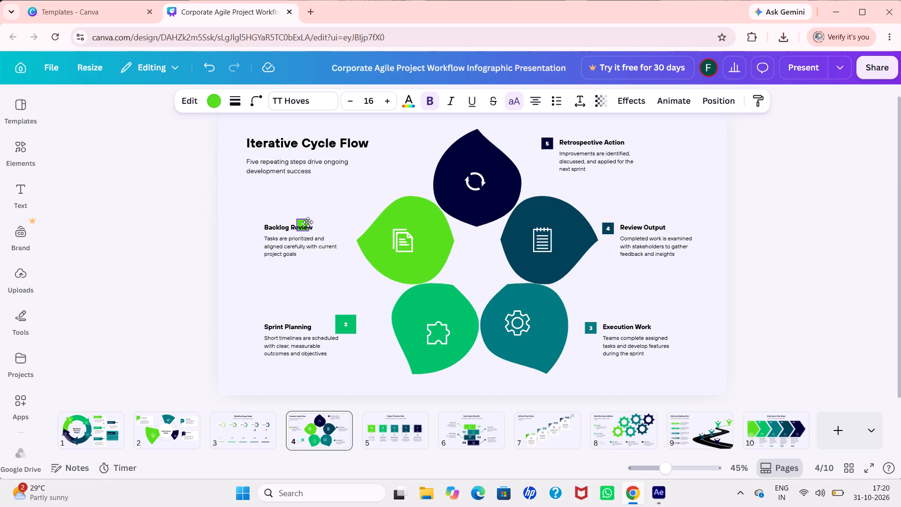
{"action": "left_click_drag", "start_coordinate": [308, 222], "coordinate": [332, 223]}
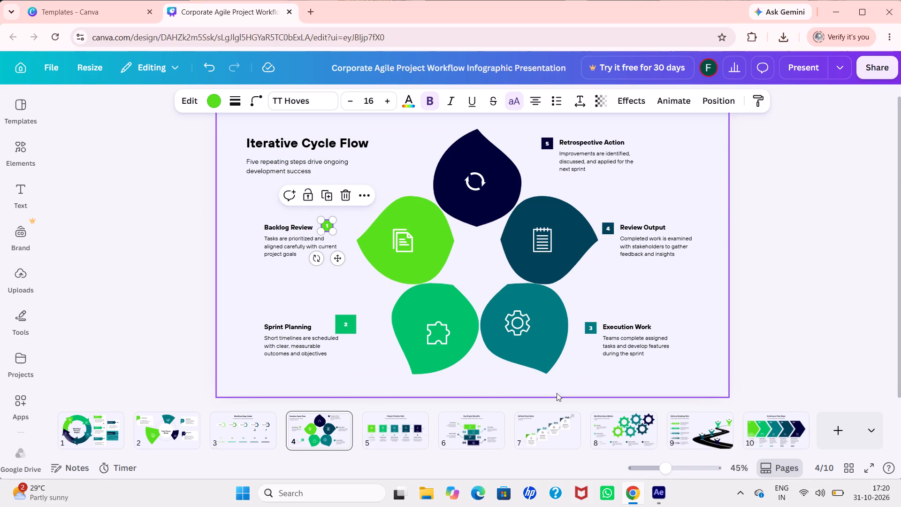
Shrink the number 2 badge and place it just after the Sprint Planning heading, roughly below the number 1 badge.
{"action": "left_click_drag", "start_coordinate": [353, 330], "coordinate": [346, 325]}
{"action": "left_click_drag", "start_coordinate": [352, 329], "coordinate": [348, 326]}
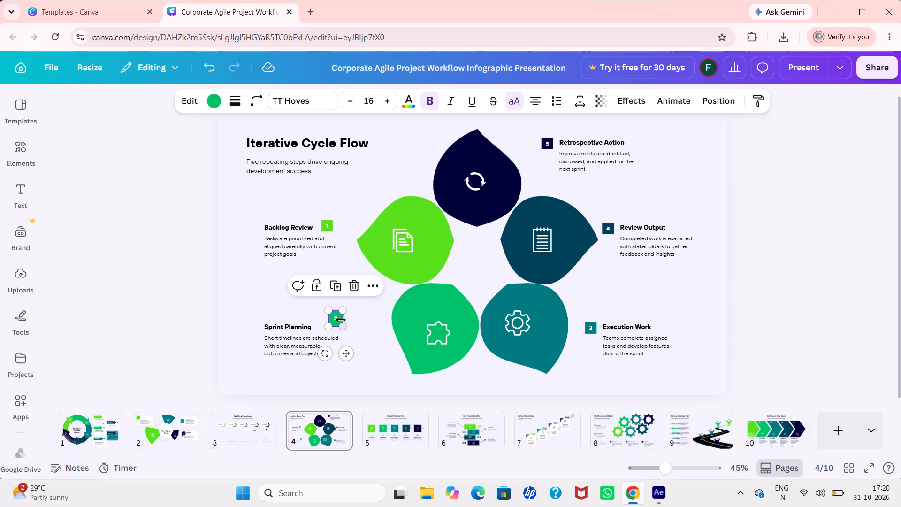
{"action": "left_click_drag", "start_coordinate": [336, 315], "coordinate": [329, 321]}
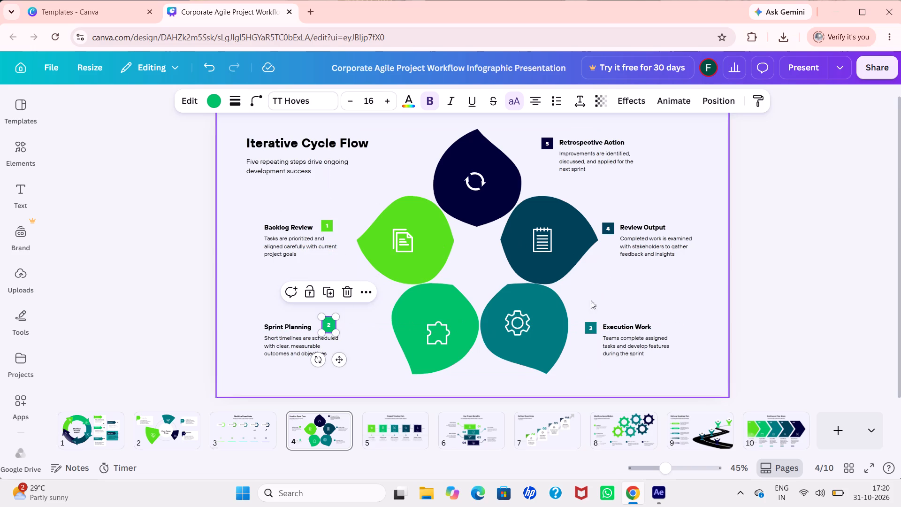
Move the 3, 4 and 5 badges to the right of the Execution Work, Review Output and Retrospective Action headings, narrowing badge 4.
{"action": "left_click_drag", "start_coordinate": [590, 325], "coordinate": [673, 325]}
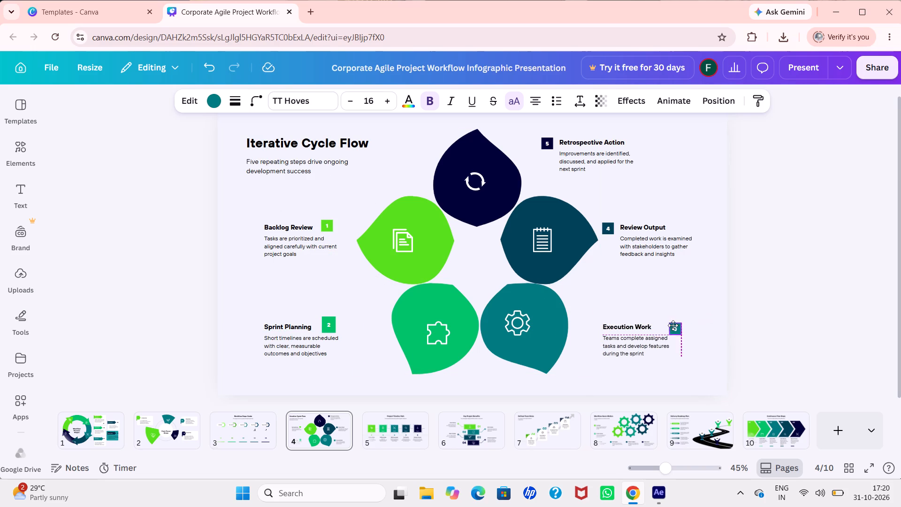
{"action": "left_click_drag", "start_coordinate": [673, 325], "coordinate": [663, 323]}
{"action": "left_click", "coordinate": [663, 323]}
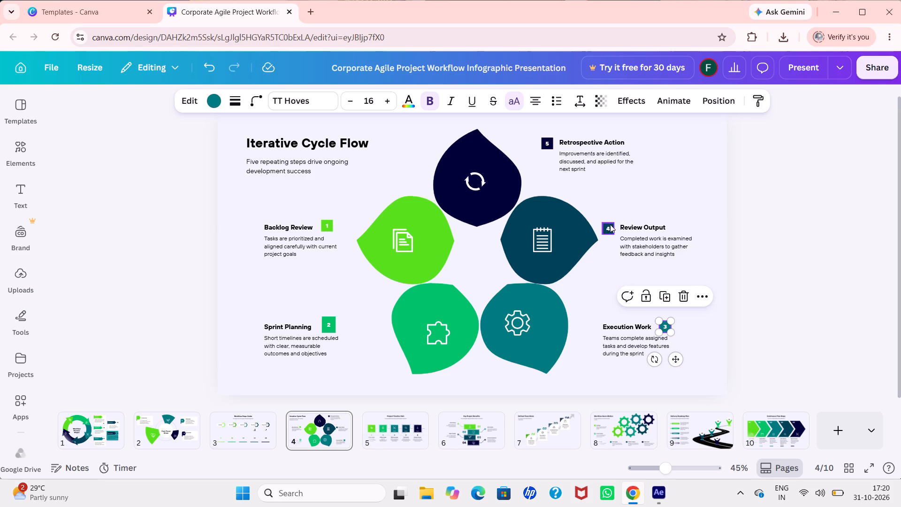
{"action": "left_click_drag", "start_coordinate": [610, 224], "coordinate": [678, 221]}
{"action": "left_click_drag", "start_coordinate": [678, 221], "coordinate": [616, 147]}
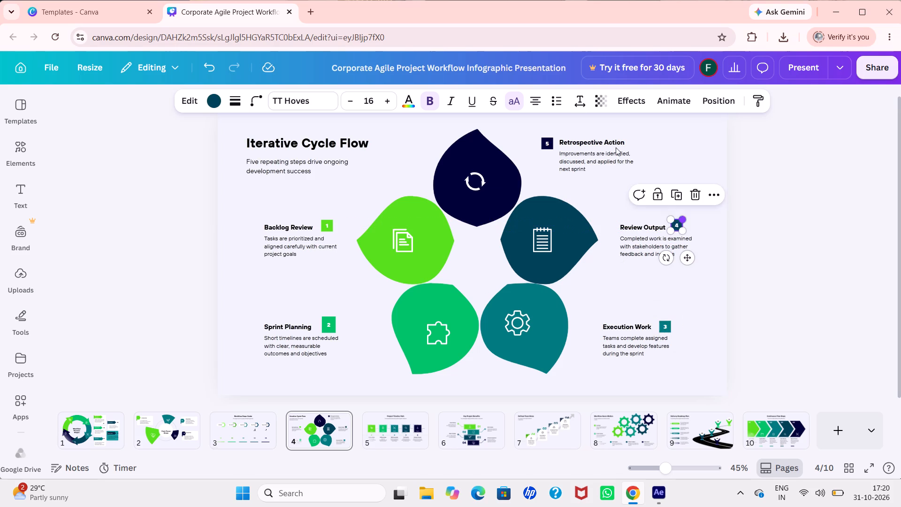
{"action": "left_click_drag", "start_coordinate": [616, 147], "coordinate": [620, 224]}
{"action": "left_click_drag", "start_coordinate": [548, 145], "coordinate": [636, 142]}
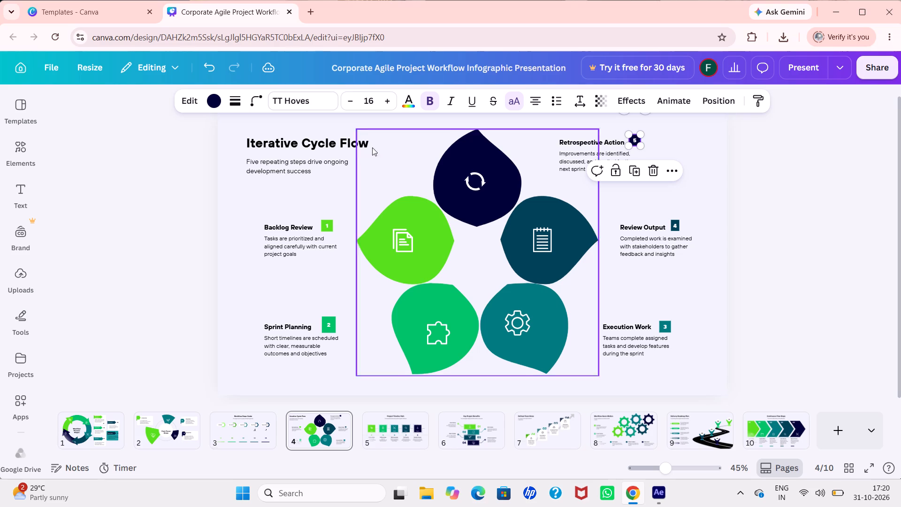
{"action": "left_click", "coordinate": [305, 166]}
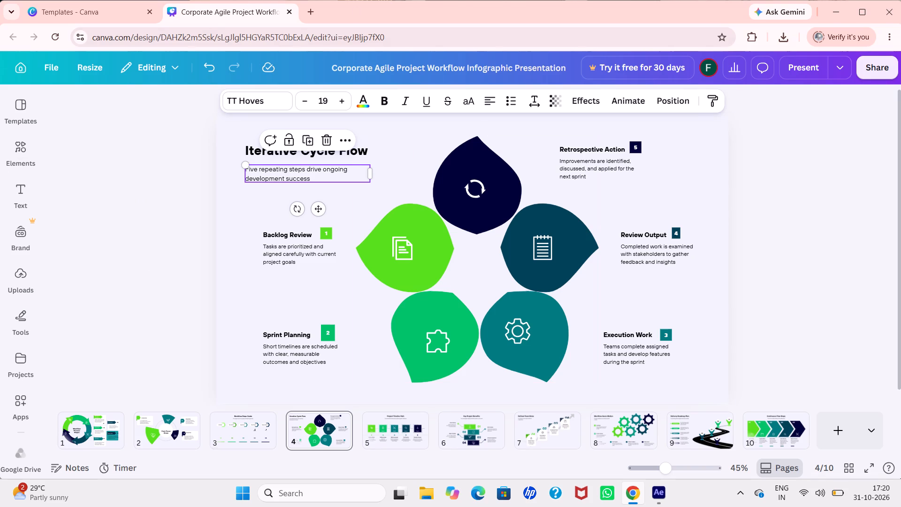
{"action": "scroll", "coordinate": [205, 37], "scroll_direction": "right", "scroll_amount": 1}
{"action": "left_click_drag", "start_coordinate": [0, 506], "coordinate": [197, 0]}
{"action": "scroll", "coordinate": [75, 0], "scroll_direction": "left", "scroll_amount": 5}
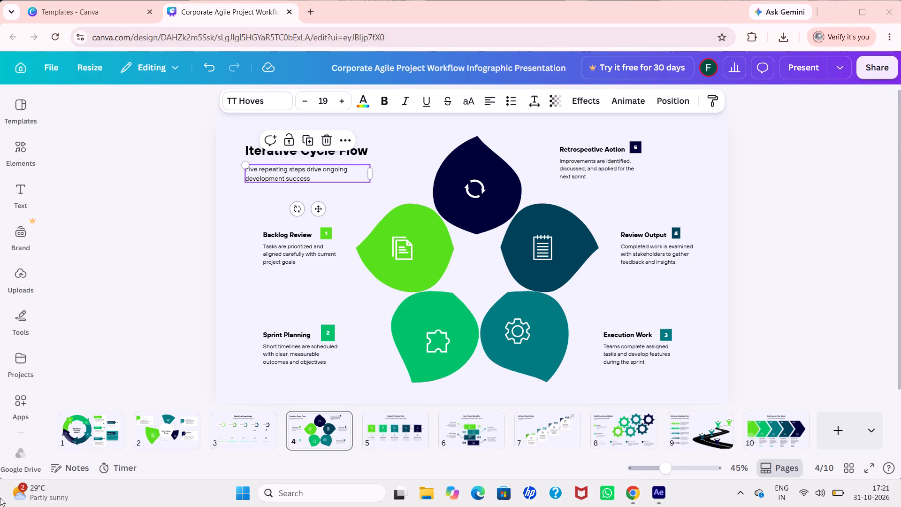
Move the five-petal diagram slightly down and left, leaving its white icons in place.
{"action": "left_click_drag", "start_coordinate": [428, 317], "coordinate": [432, 332]}
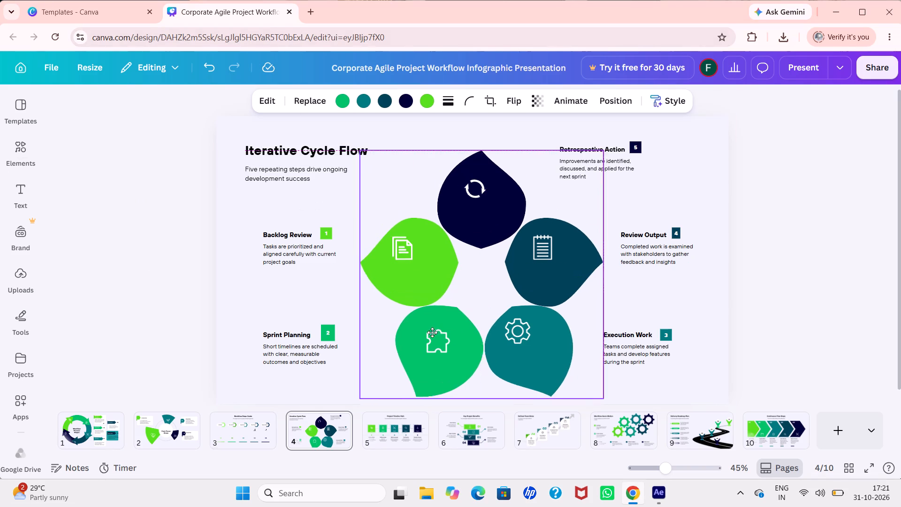
{"action": "left_click_drag", "start_coordinate": [432, 332], "coordinate": [426, 325]}
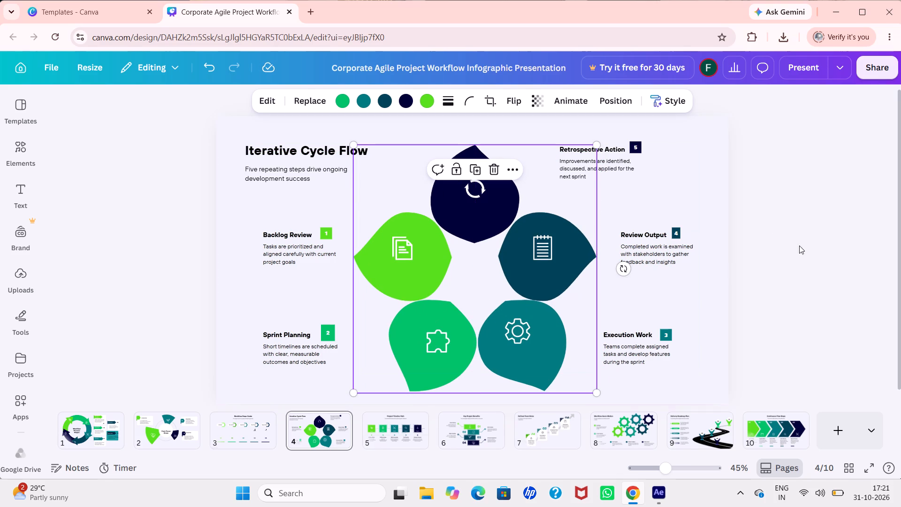
Open slide 5 and move the green timeline dot above Define Vision slightly left and up.
{"action": "left_click", "coordinate": [417, 419]}
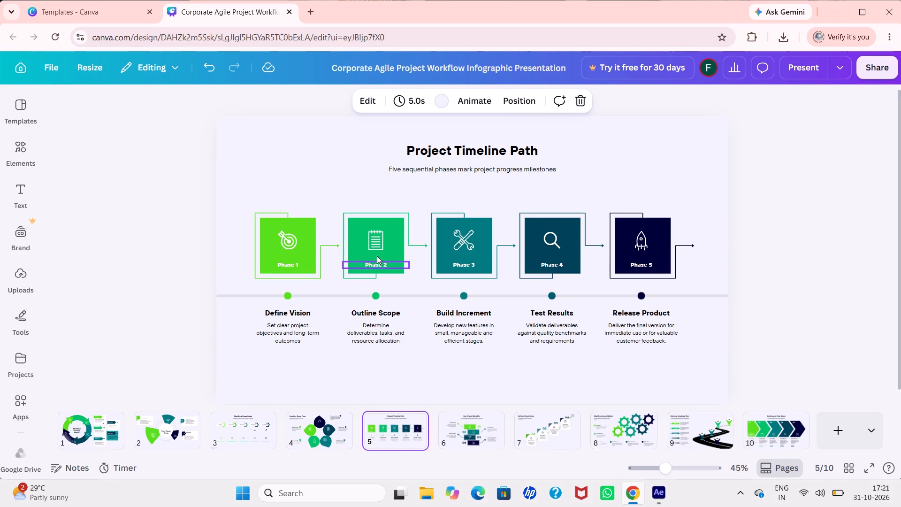
{"action": "left_click", "coordinate": [287, 295]}
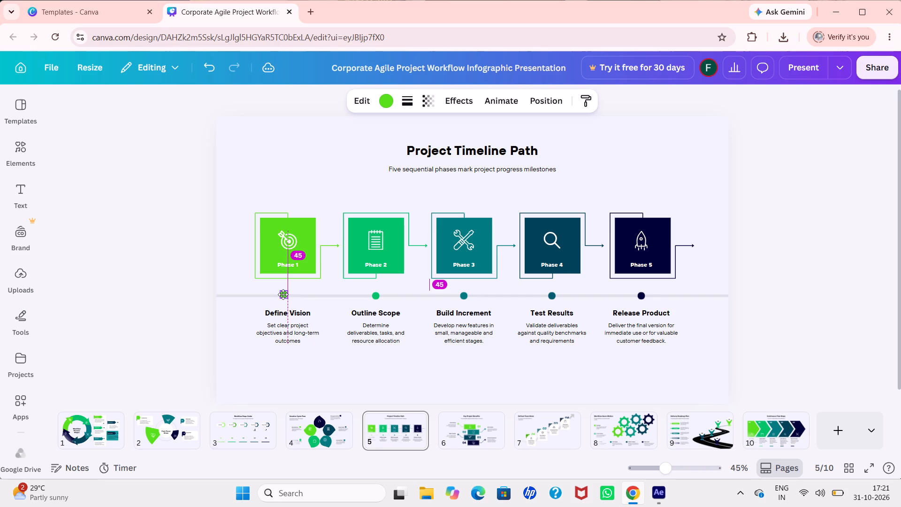
Nudge the connected Phase 1 to Phase 4 box graphic slightly down.
{"action": "left_click", "coordinate": [365, 258]}
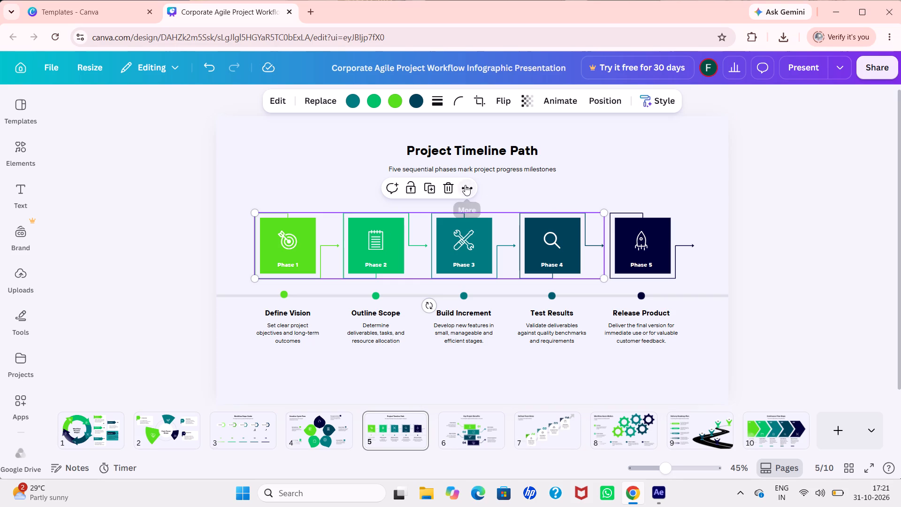
{"action": "left_click", "coordinate": [464, 253]}
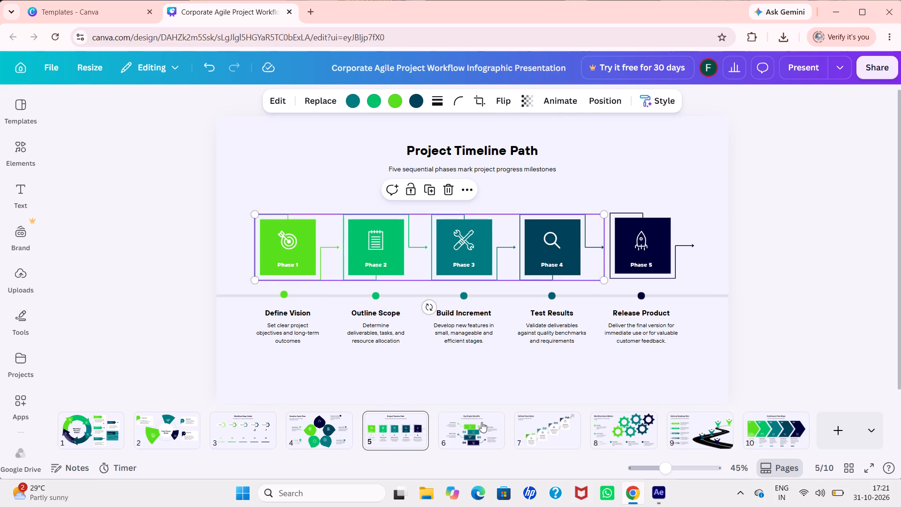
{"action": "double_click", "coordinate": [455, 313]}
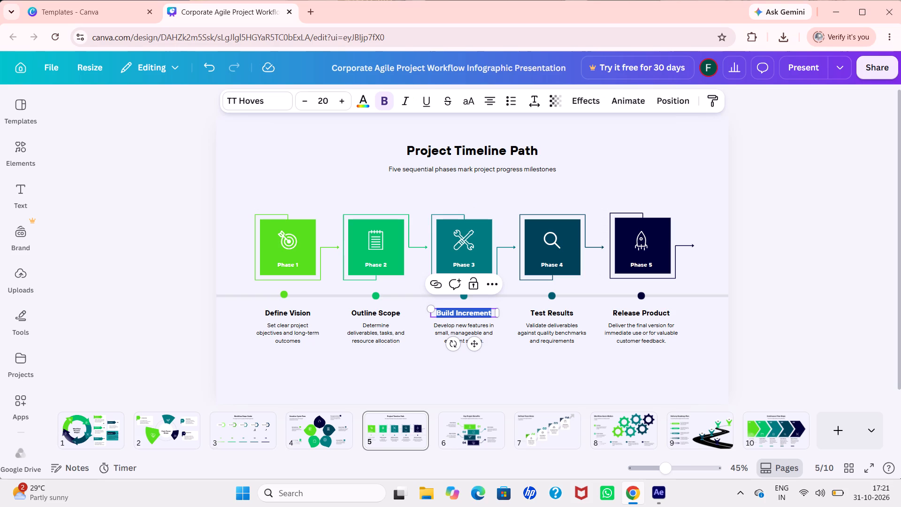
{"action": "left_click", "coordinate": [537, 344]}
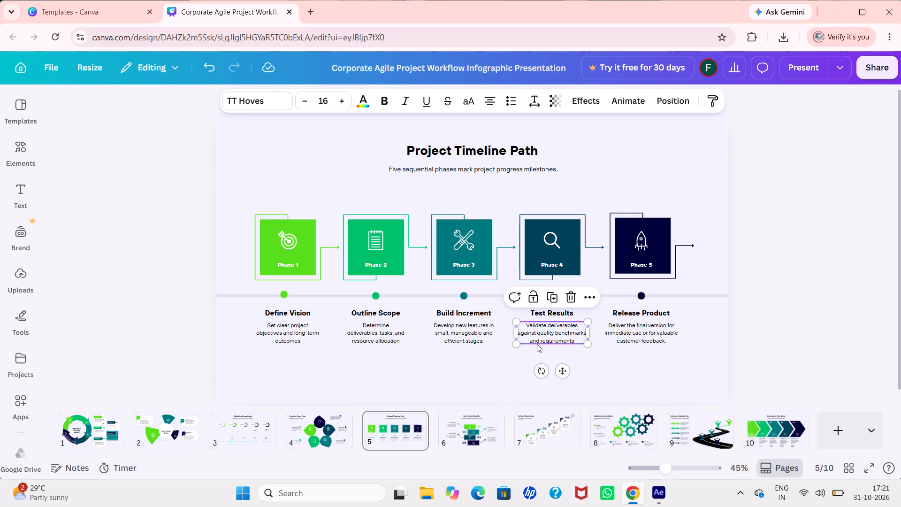
Open slide 6 and move the Faster Delivery and Higher Flexibility headings up and left, away from their descriptions.
{"action": "left_click", "coordinate": [437, 438]}
{"action": "left_click", "coordinate": [488, 428]}
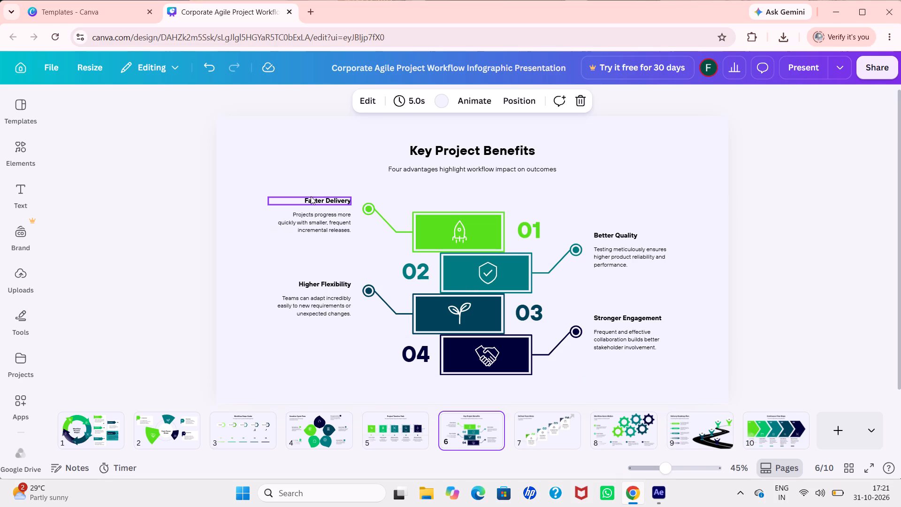
{"action": "left_click_drag", "start_coordinate": [313, 200], "coordinate": [281, 194]}
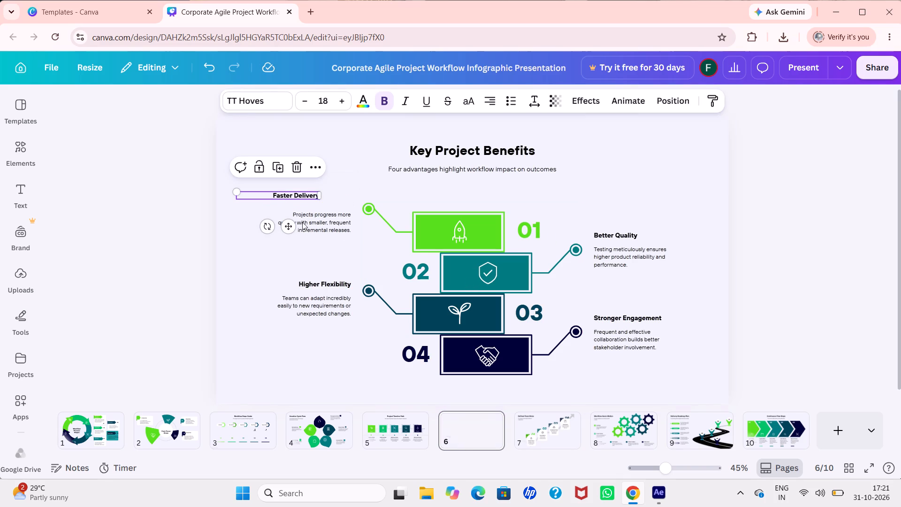
{"action": "left_click_drag", "start_coordinate": [334, 284], "coordinate": [292, 272]}
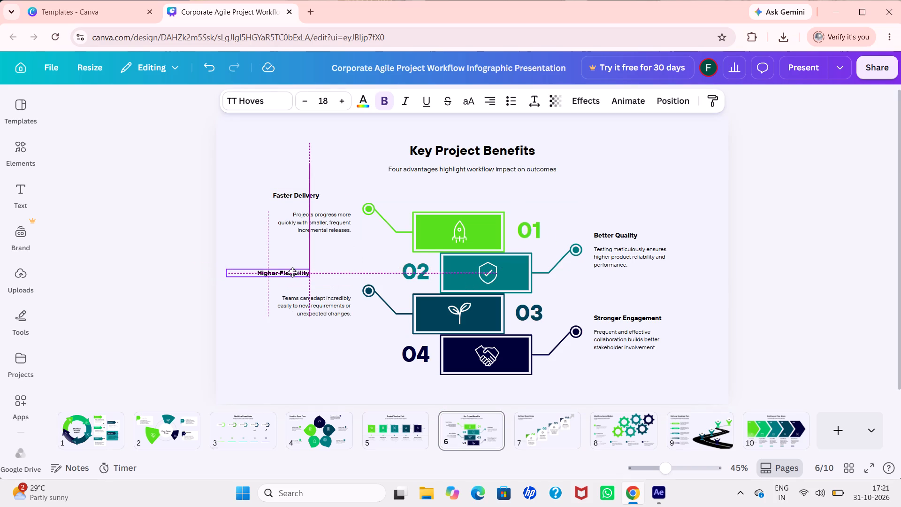
{"action": "left_click_drag", "start_coordinate": [292, 272], "coordinate": [300, 271]}
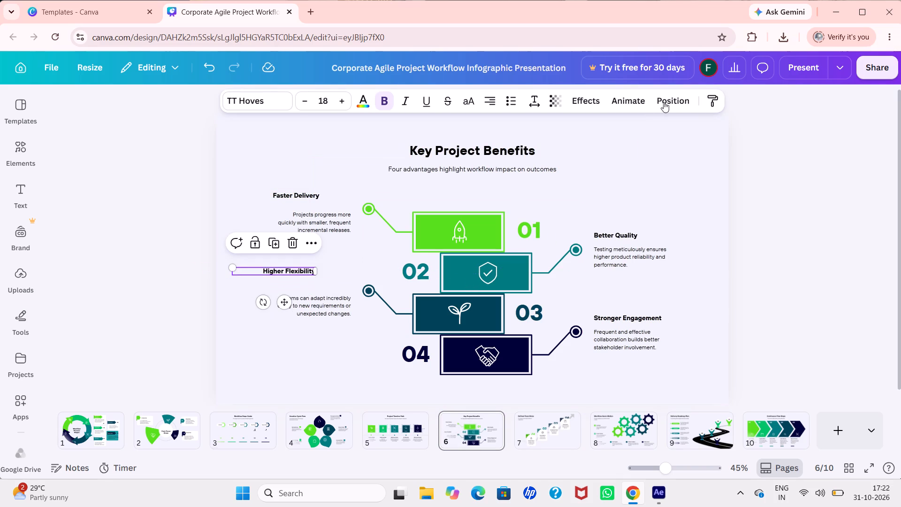
Raise the Better Quality heading well above its description and shift it slightly left.
{"action": "left_click_drag", "start_coordinate": [608, 234], "coordinate": [603, 225]}
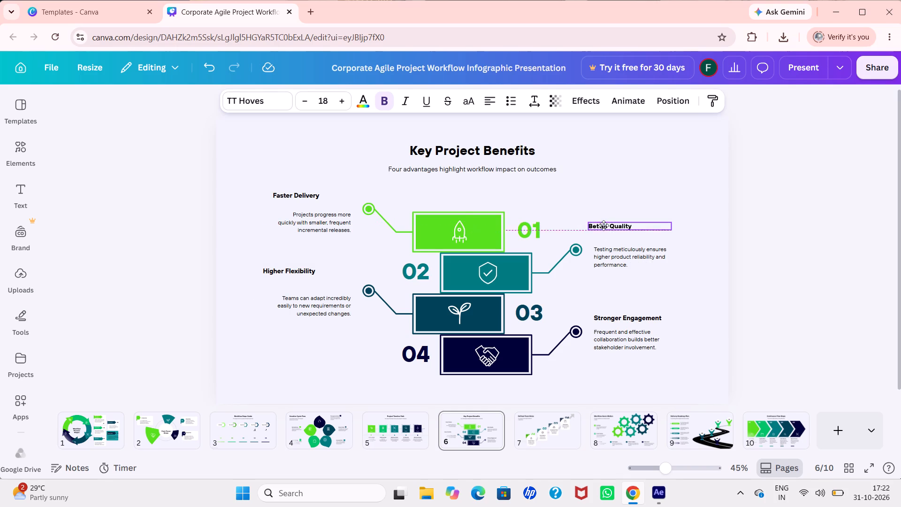
{"action": "left_click_drag", "start_coordinate": [603, 225], "coordinate": [601, 210]}
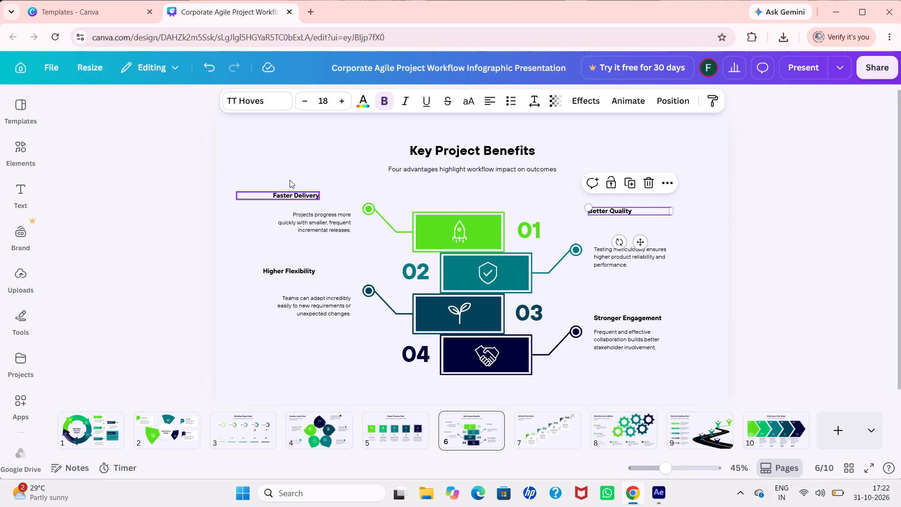
Shift the Faster Delivery heading further left and slightly down, lining its text up with the Higher Flexibility heading.
{"action": "left_click_drag", "start_coordinate": [294, 187], "coordinate": [293, 193]}
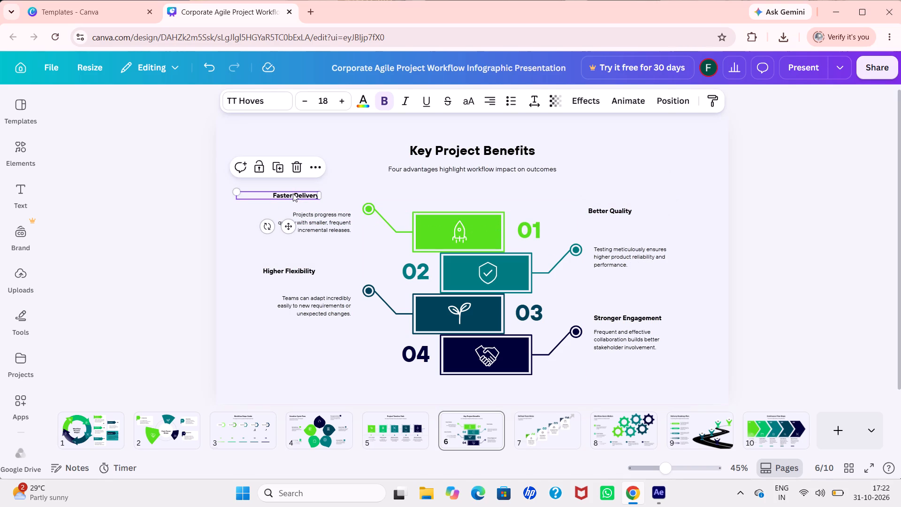
{"action": "left_click_drag", "start_coordinate": [293, 193], "coordinate": [279, 199]}
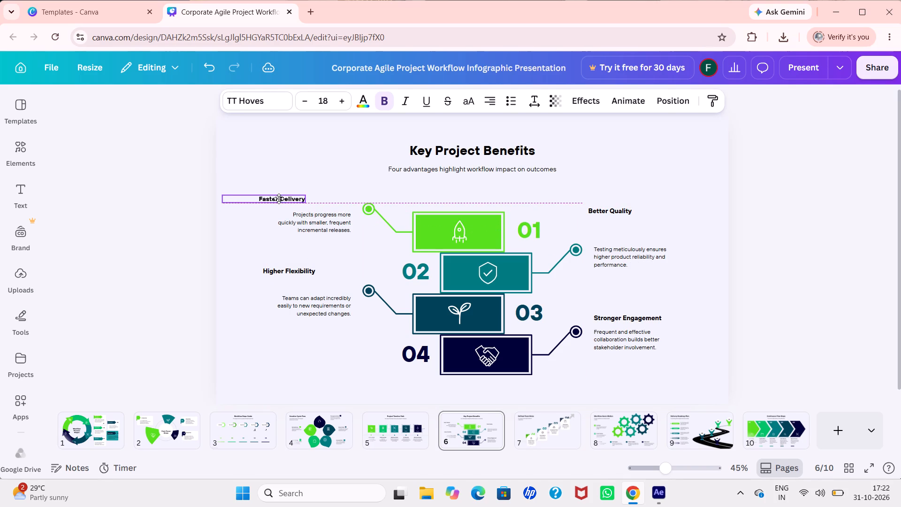
{"action": "left_click_drag", "start_coordinate": [279, 199], "coordinate": [282, 198]}
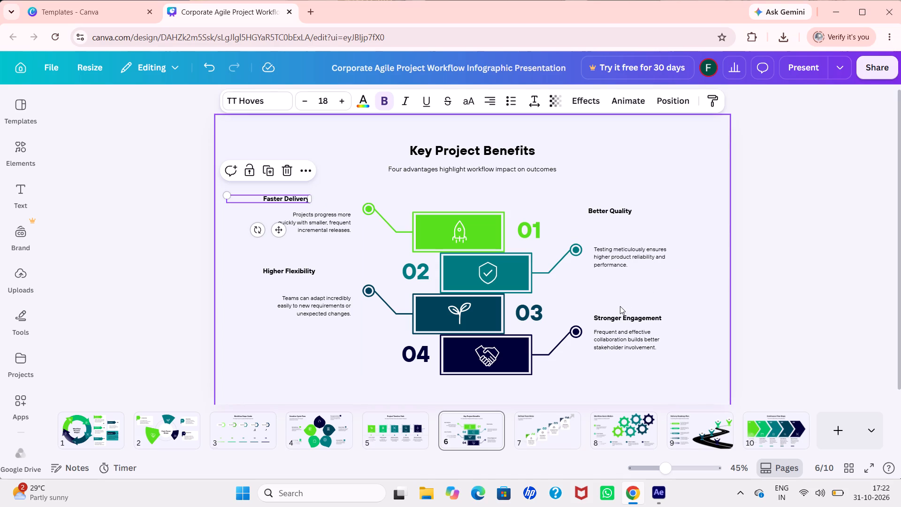
Move the Stronger Engagement heading up and slightly left, aligning its left edge with the Better Quality heading.
{"action": "left_click_drag", "start_coordinate": [617, 315], "coordinate": [608, 308]}
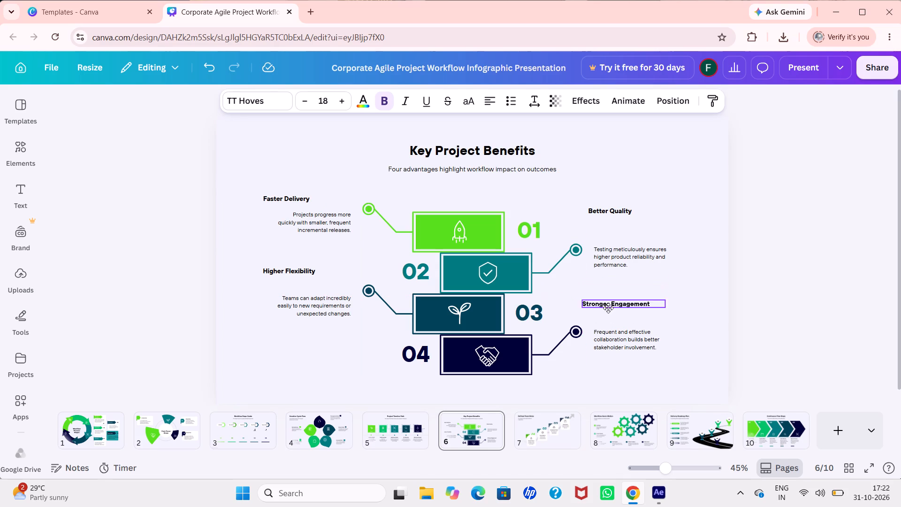
{"action": "left_click_drag", "start_coordinate": [608, 308], "coordinate": [611, 303]}
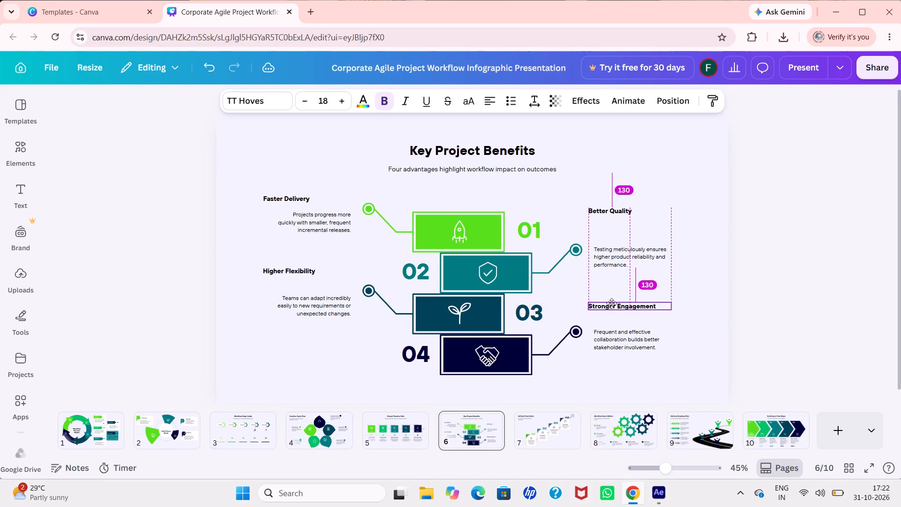
{"action": "left_click_drag", "start_coordinate": [611, 303], "coordinate": [611, 303]}
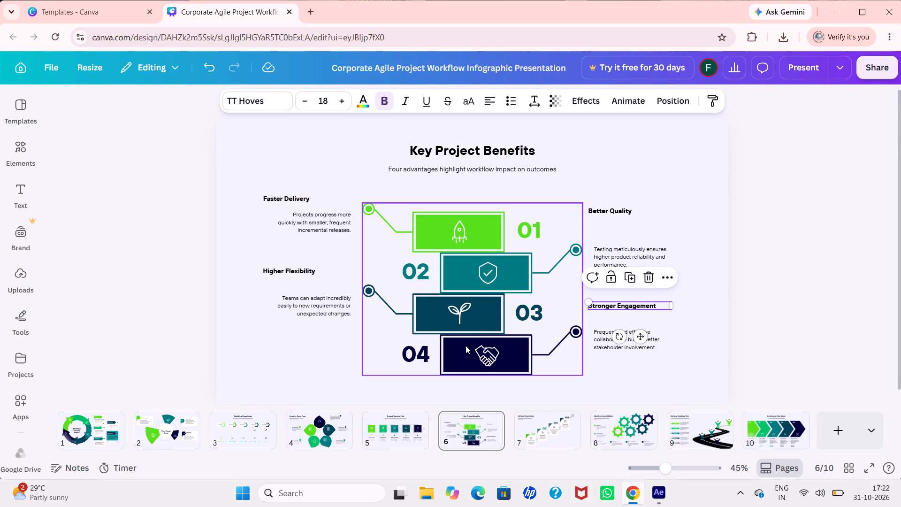
Move the number 04 slightly left, farther from the navy handshake box.
{"action": "left_click_drag", "start_coordinate": [414, 354], "coordinate": [410, 350]}
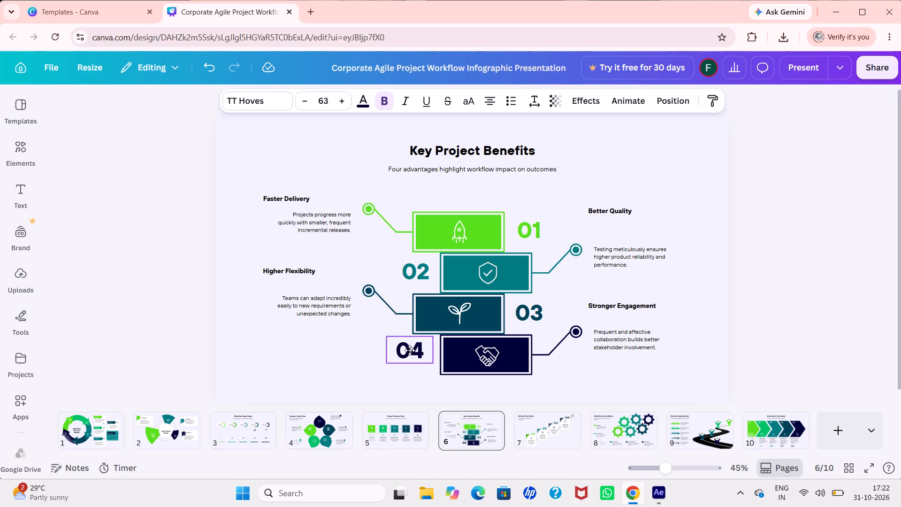
{"action": "left_click_drag", "start_coordinate": [410, 350], "coordinate": [406, 355]}
{"action": "left_click", "coordinate": [406, 355]}
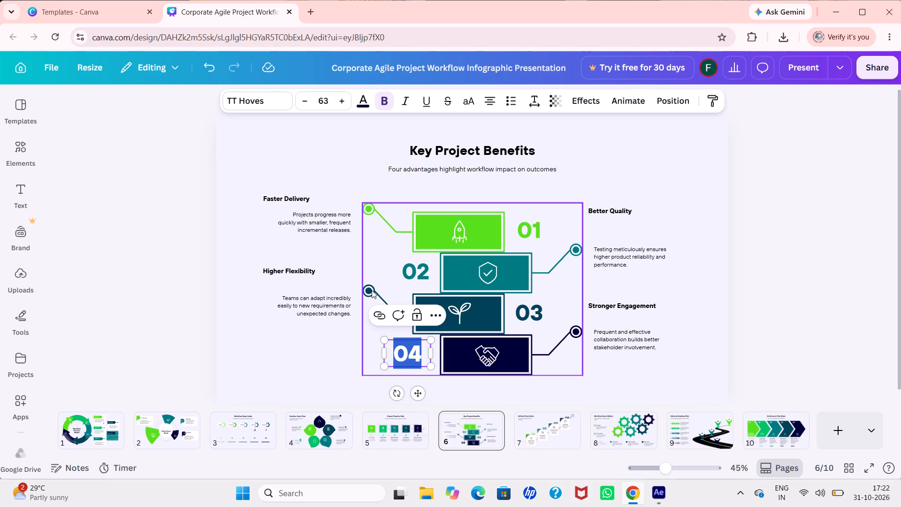
{"action": "left_click", "coordinate": [372, 290]}
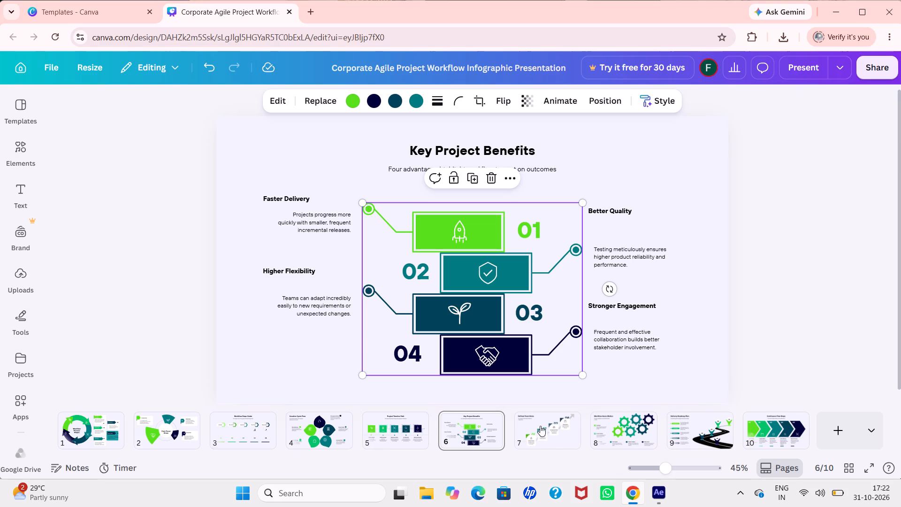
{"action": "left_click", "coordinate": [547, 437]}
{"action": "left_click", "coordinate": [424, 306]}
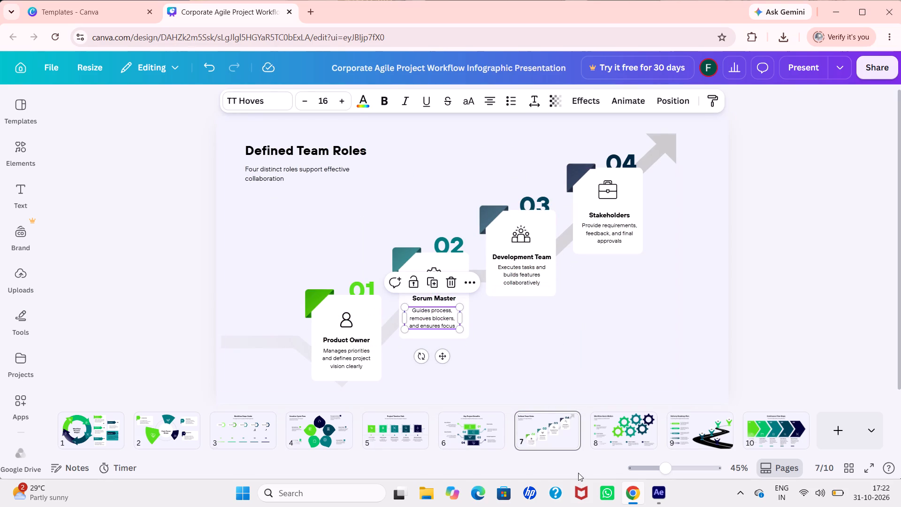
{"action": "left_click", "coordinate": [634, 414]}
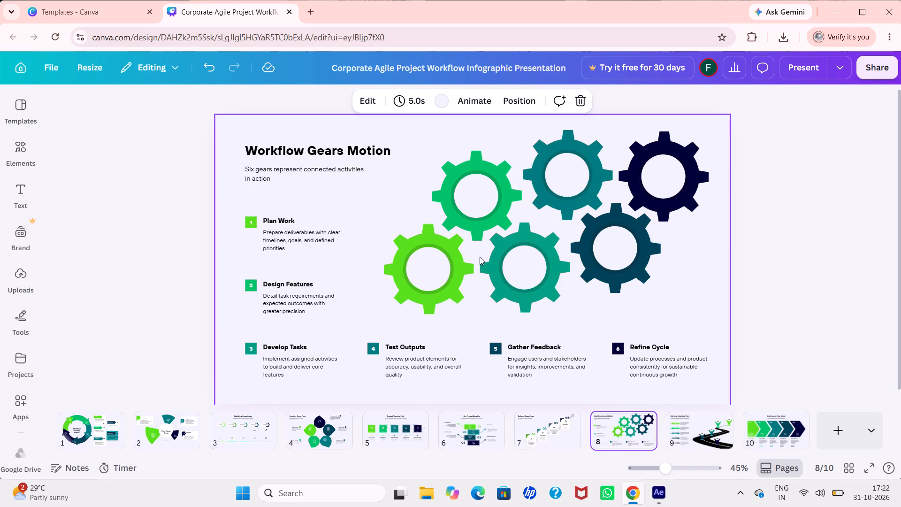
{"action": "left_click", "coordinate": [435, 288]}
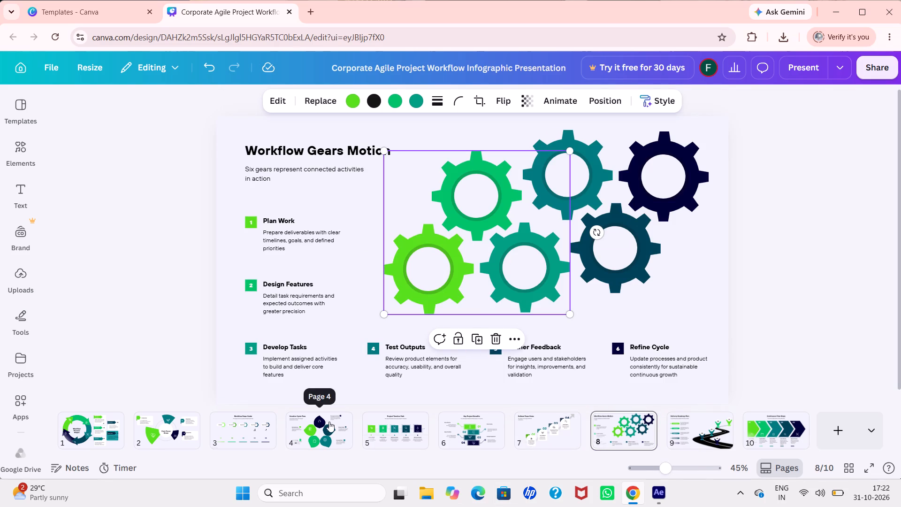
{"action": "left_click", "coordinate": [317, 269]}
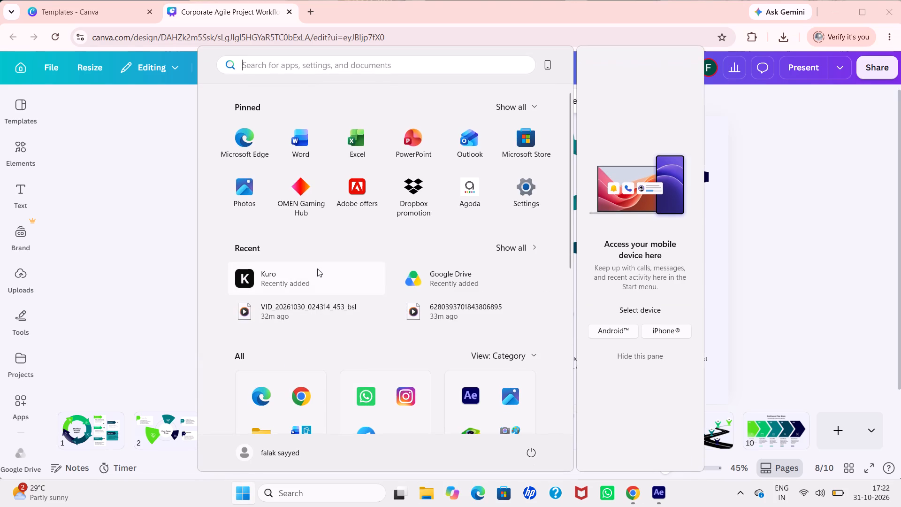
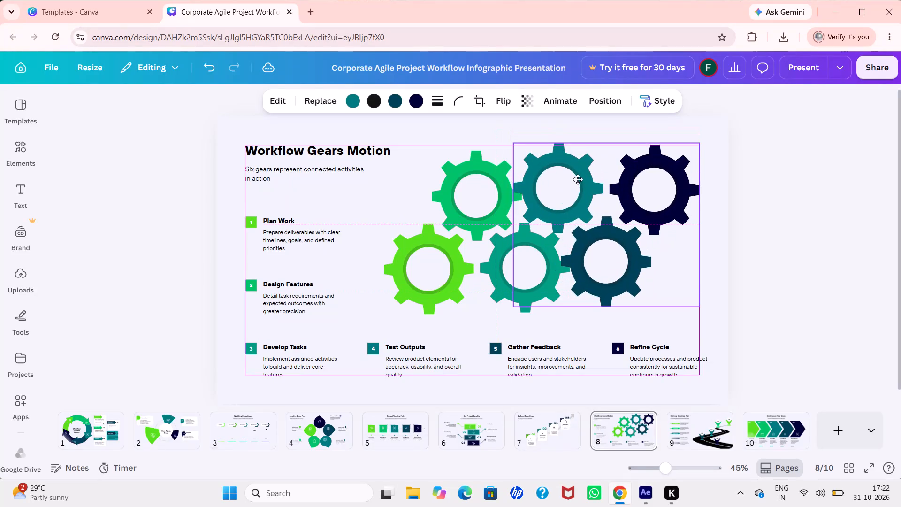
Swap the two gear groups, placing the dark trio left and the green trio right with tops level near the slide's upper edge.
{"action": "left_click_drag", "start_coordinate": [562, 267], "coordinate": [628, 250]}
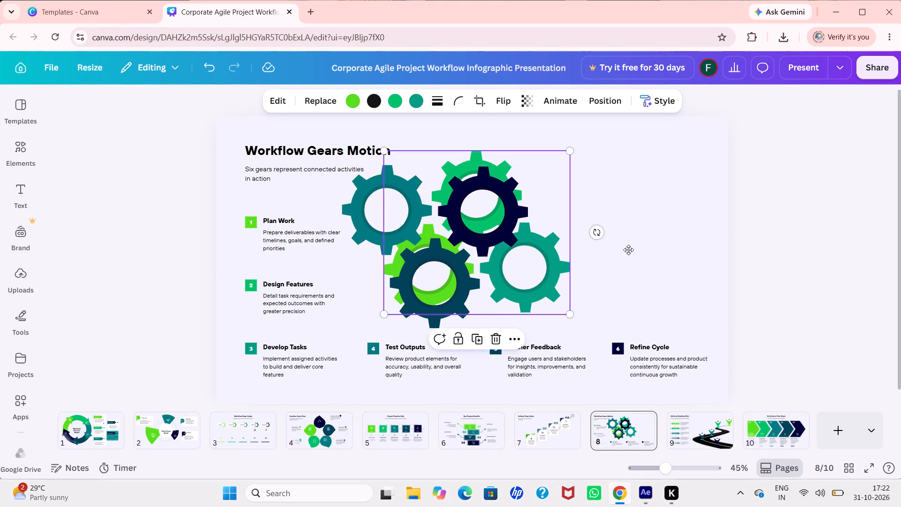
{"action": "left_click_drag", "start_coordinate": [628, 250], "coordinate": [695, 253]}
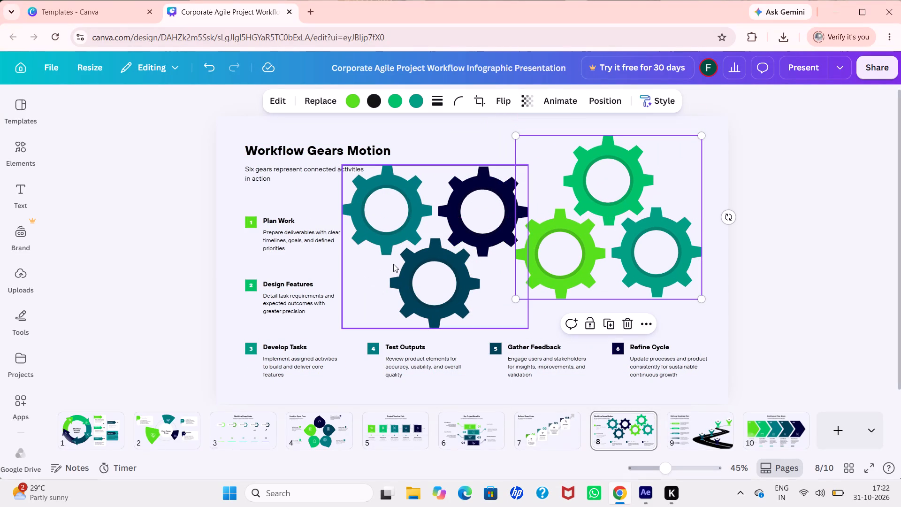
{"action": "left_click_drag", "start_coordinate": [455, 210], "coordinate": [503, 173]}
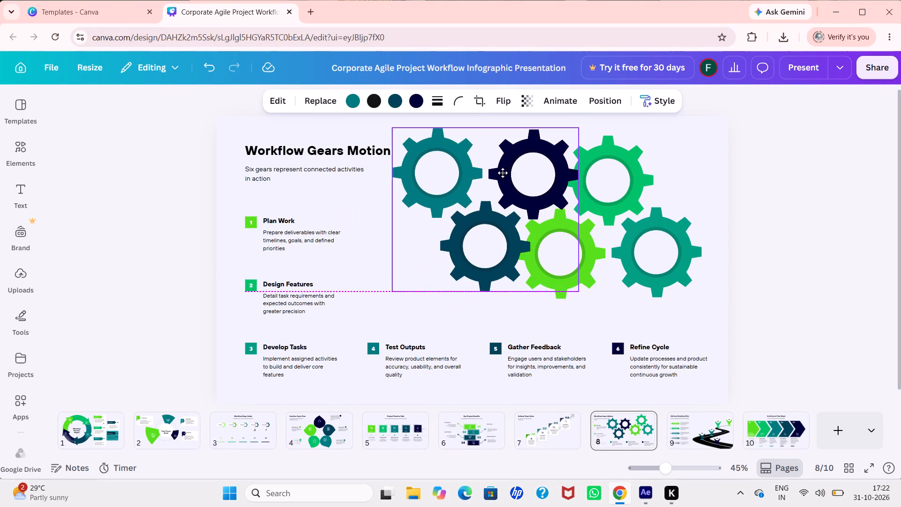
{"action": "left_click_drag", "start_coordinate": [503, 173], "coordinate": [486, 177]}
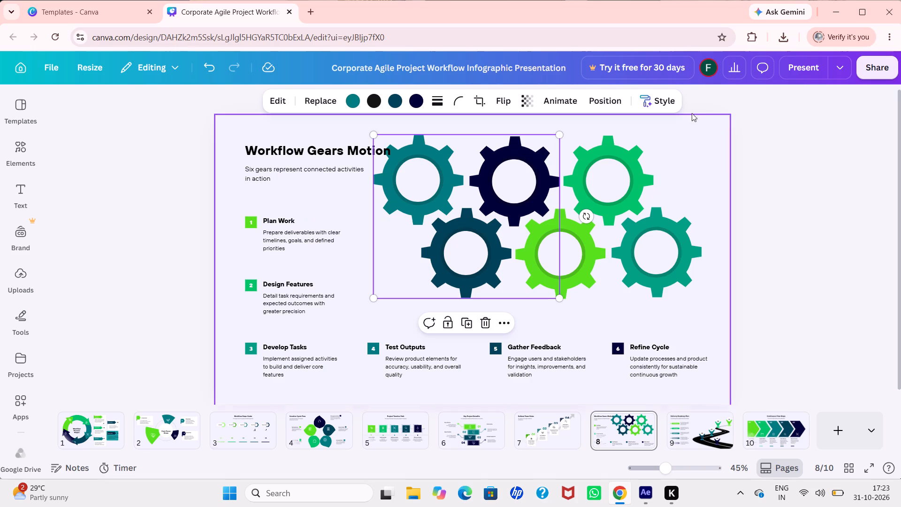
{"action": "left_click_drag", "start_coordinate": [645, 162], "coordinate": [643, 151]}
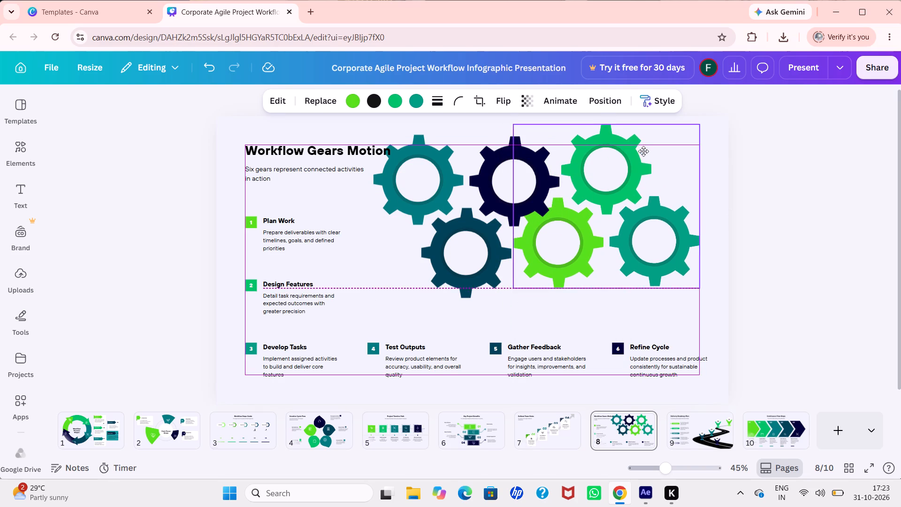
{"action": "left_click_drag", "start_coordinate": [643, 151], "coordinate": [653, 160]}
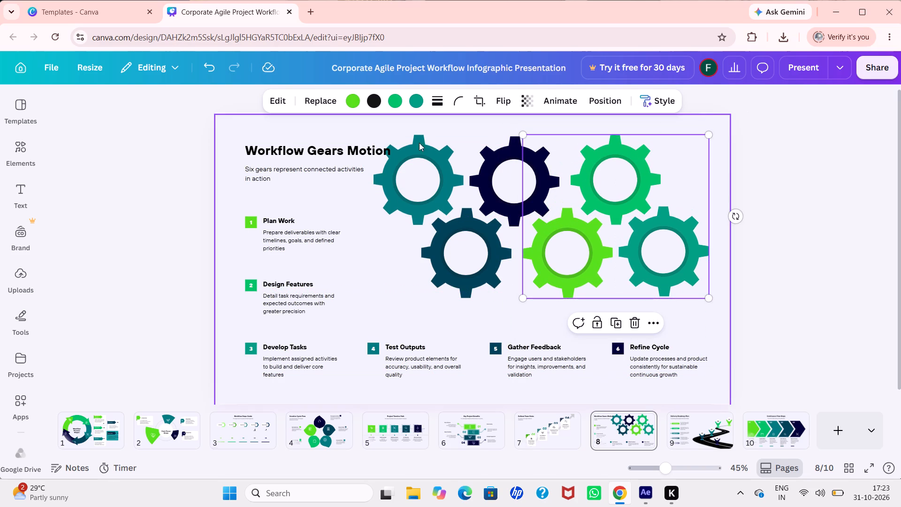
{"action": "left_click", "coordinate": [854, 133]}
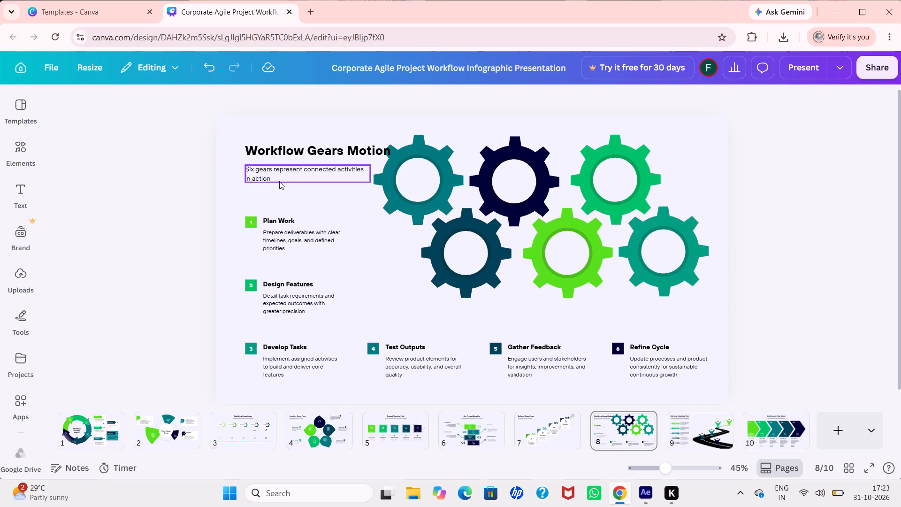
Move the Workflow Gears Motion title and its subtitle up and left, with the subtitle close beneath the title.
{"action": "left_click_drag", "start_coordinate": [293, 145], "coordinate": [276, 131]}
{"action": "left_click_drag", "start_coordinate": [244, 174], "coordinate": [253, 173]}
{"action": "left_click", "coordinate": [253, 173]}
{"action": "left_click_drag", "start_coordinate": [253, 173], "coordinate": [242, 169]}
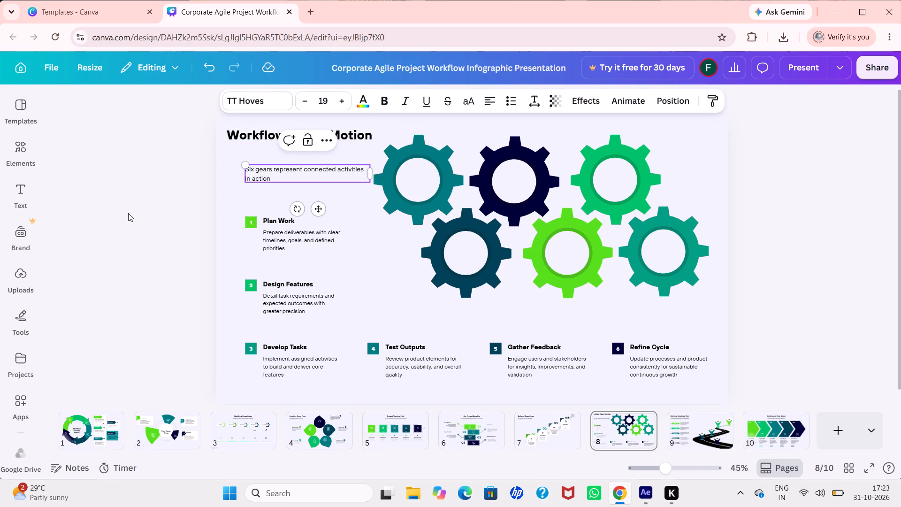
{"action": "left_click", "coordinate": [128, 213]}
{"action": "left_click_drag", "start_coordinate": [322, 171], "coordinate": [322, 169]}
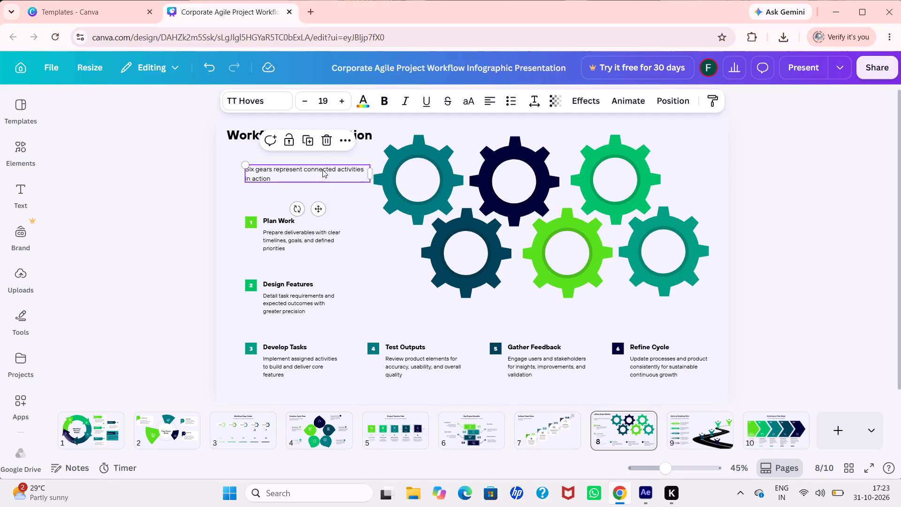
{"action": "left_click_drag", "start_coordinate": [322, 169], "coordinate": [309, 153]}
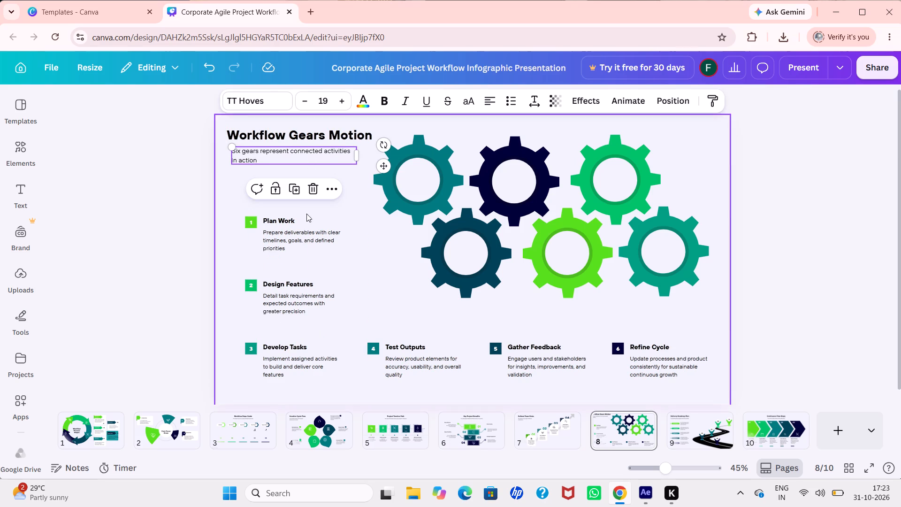
Raise the Plan Work heading, its number 1 badge and description to just below the subtitle, shifting the description slightly left.
{"action": "left_click_drag", "start_coordinate": [290, 224], "coordinate": [290, 187]}
{"action": "left_click_drag", "start_coordinate": [252, 221], "coordinate": [255, 185]}
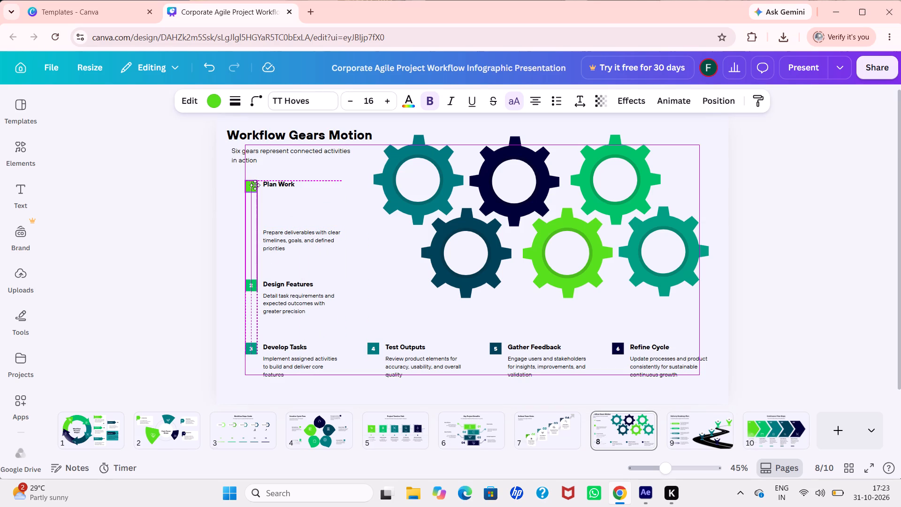
{"action": "left_click_drag", "start_coordinate": [255, 185], "coordinate": [254, 181]}
{"action": "left_click_drag", "start_coordinate": [313, 236], "coordinate": [302, 211]}
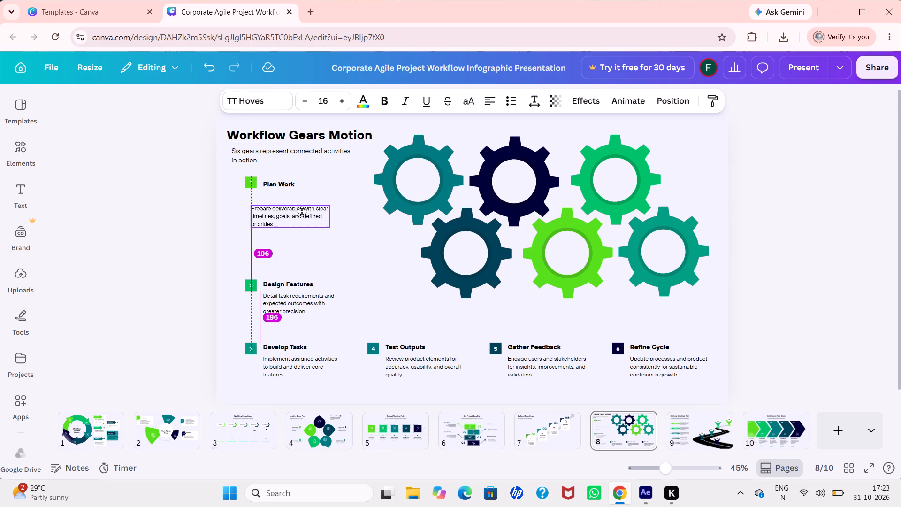
{"action": "left_click_drag", "start_coordinate": [302, 211], "coordinate": [298, 202]}
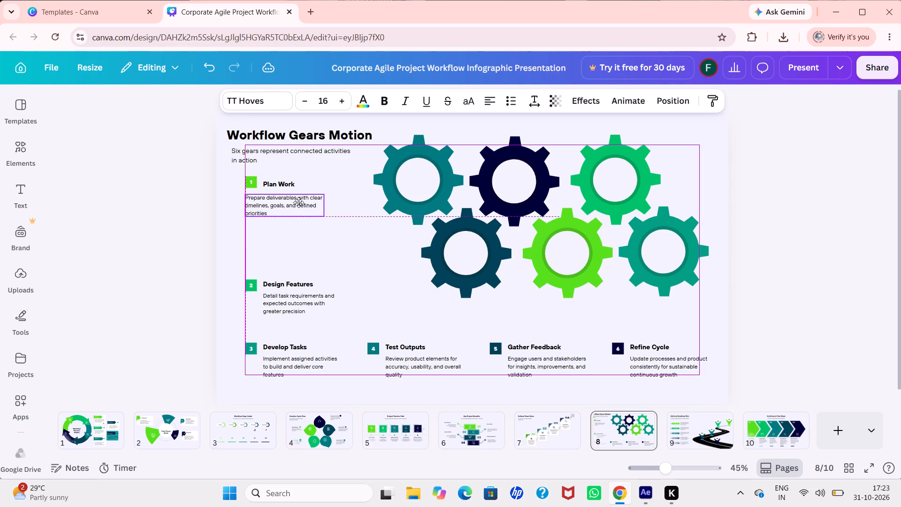
{"action": "left_click_drag", "start_coordinate": [298, 202], "coordinate": [301, 203]}
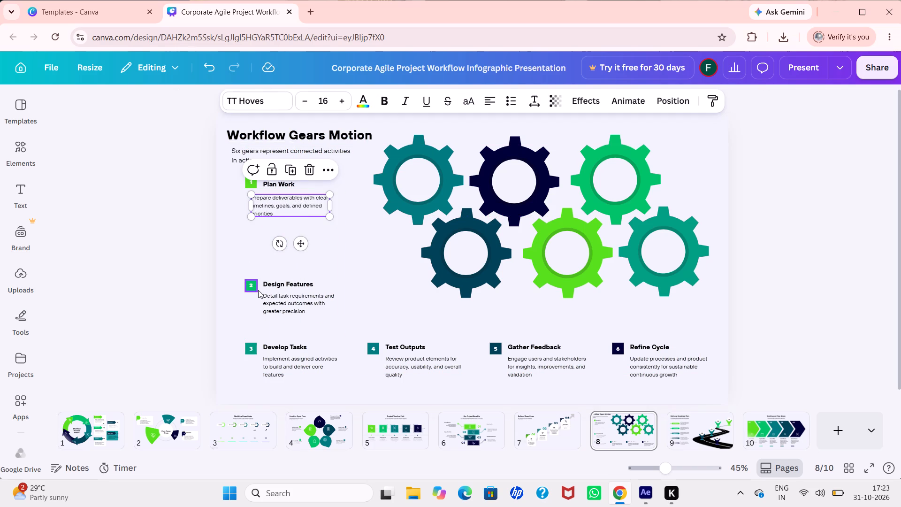
Raise the number 2 badge, Design Features heading and description to sit below the Plan Work block.
{"action": "left_click_drag", "start_coordinate": [248, 282], "coordinate": [247, 230]}
{"action": "left_click_drag", "start_coordinate": [298, 292], "coordinate": [291, 255]}
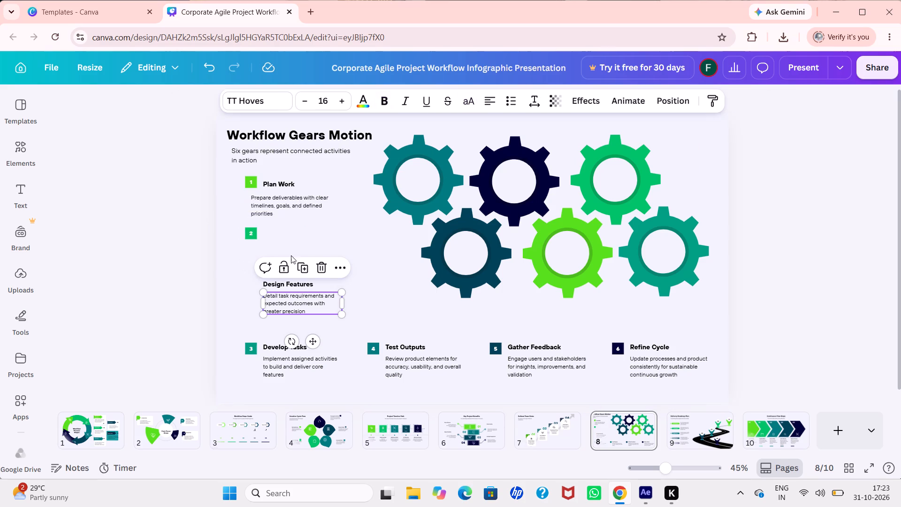
{"action": "left_click_drag", "start_coordinate": [291, 255], "coordinate": [293, 280]}
{"action": "left_click_drag", "start_coordinate": [293, 280], "coordinate": [288, 237]}
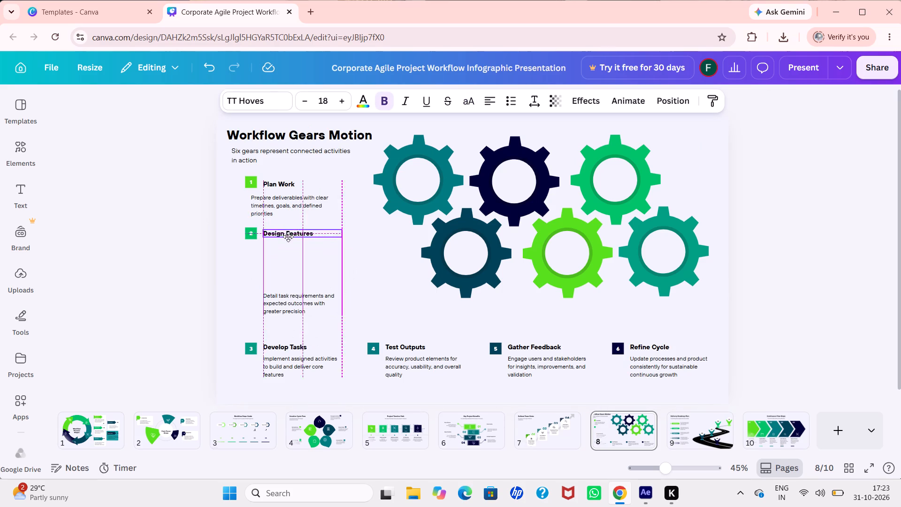
{"action": "left_click_drag", "start_coordinate": [288, 237], "coordinate": [290, 234]}
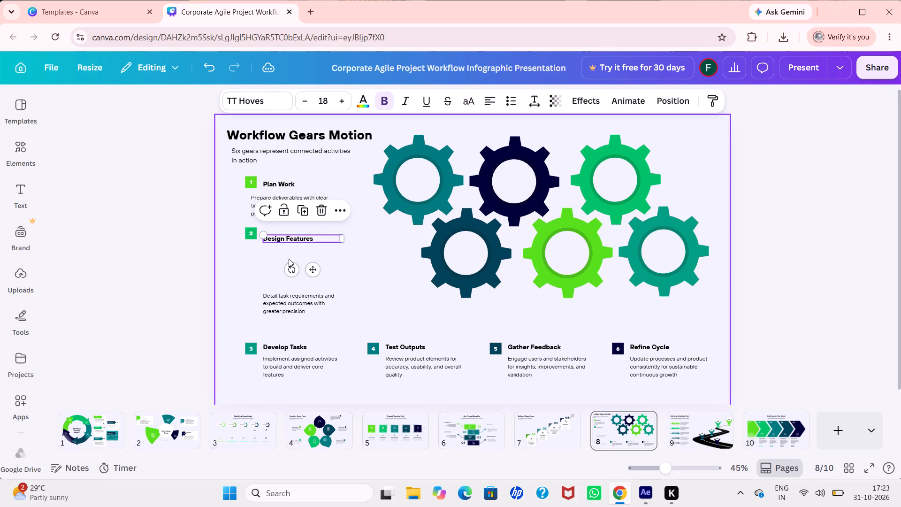
{"action": "left_click", "coordinate": [290, 238]}
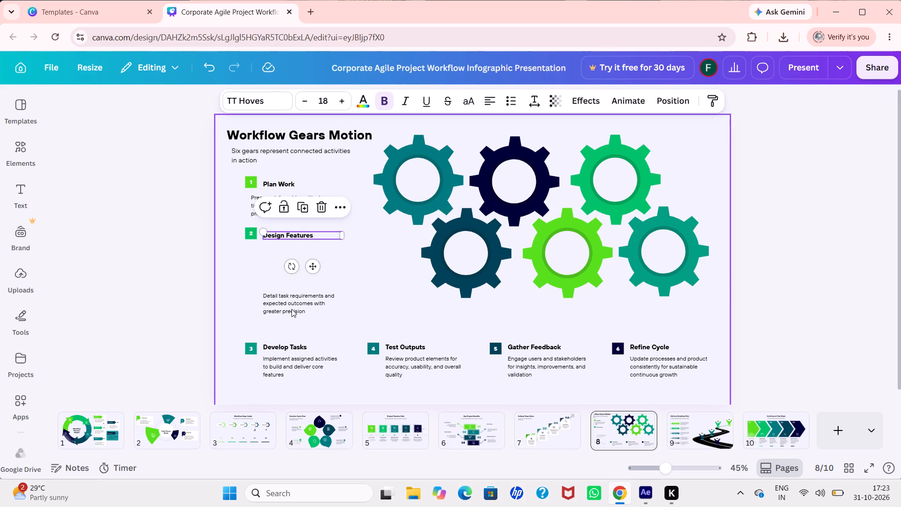
{"action": "left_click_drag", "start_coordinate": [291, 309], "coordinate": [289, 265]}
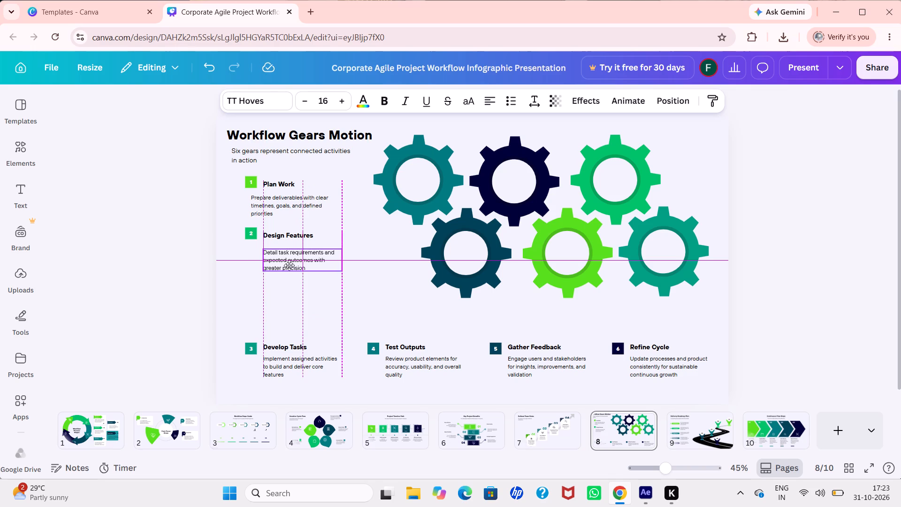
{"action": "left_click_drag", "start_coordinate": [289, 265], "coordinate": [288, 265]}
Raise the Develop Tasks heading, number 3 badge and description below Design Features, keeping them aligned with that block.
{"action": "left_click_drag", "start_coordinate": [288, 344], "coordinate": [291, 315]}
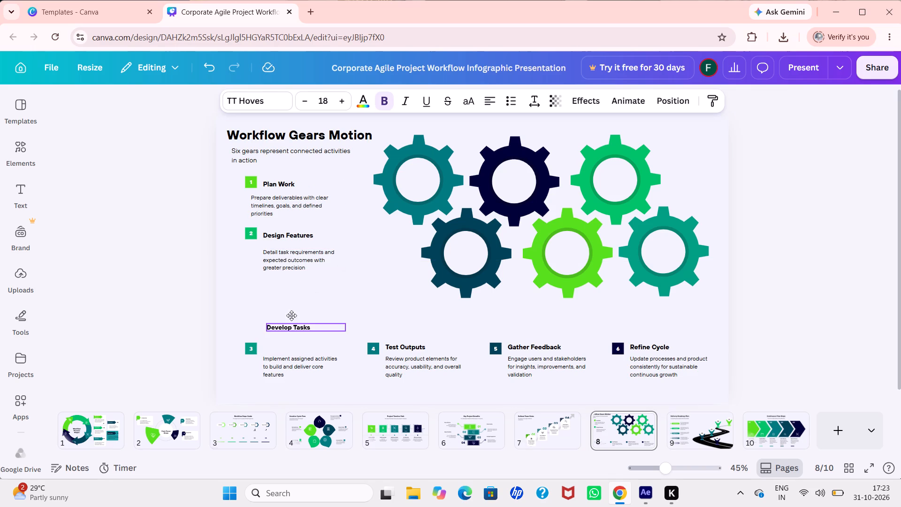
{"action": "left_click_drag", "start_coordinate": [291, 315], "coordinate": [284, 291]}
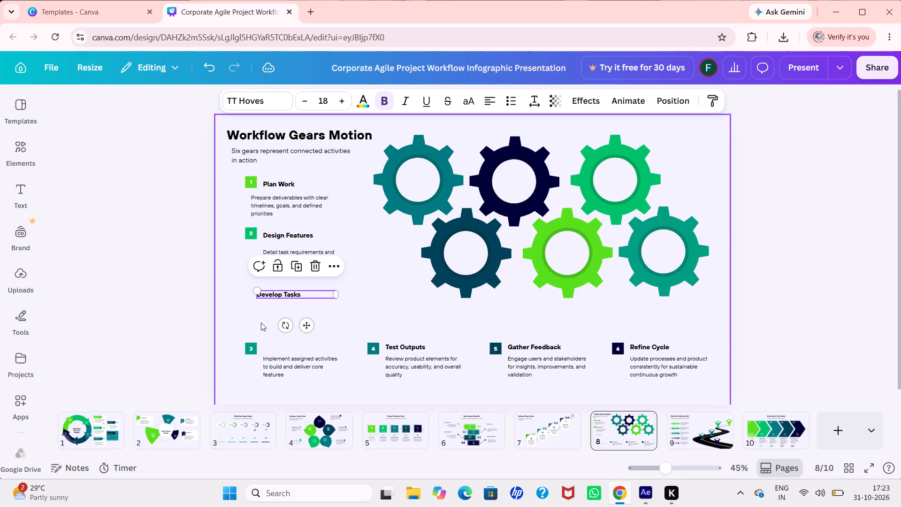
{"action": "left_click_drag", "start_coordinate": [250, 345], "coordinate": [254, 291]}
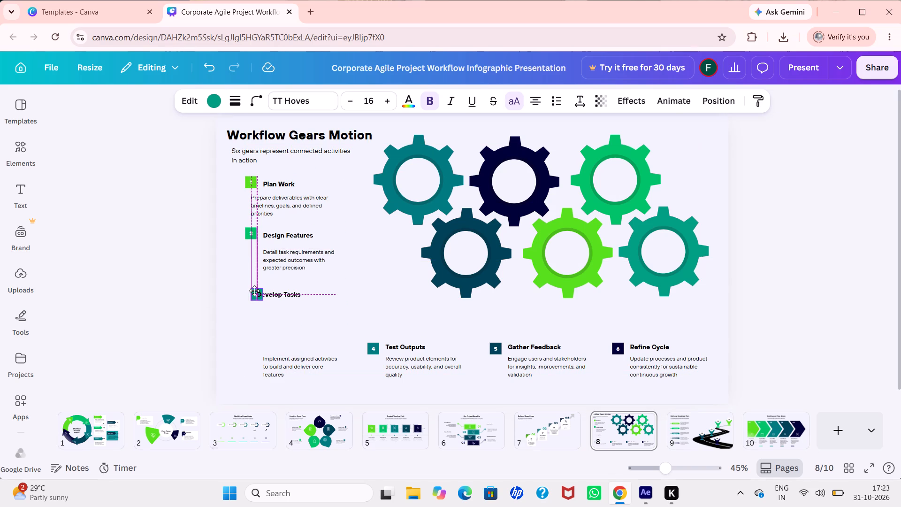
{"action": "left_click_drag", "start_coordinate": [254, 291], "coordinate": [252, 292]}
{"action": "left_click_drag", "start_coordinate": [275, 292], "coordinate": [281, 293]}
{"action": "left_click_drag", "start_coordinate": [270, 357], "coordinate": [265, 317]}
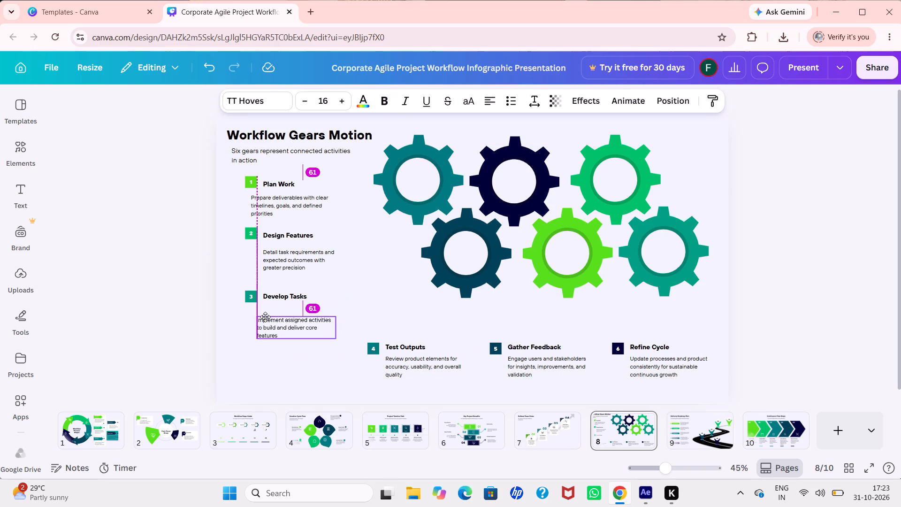
{"action": "left_click_drag", "start_coordinate": [265, 317], "coordinate": [267, 312]}
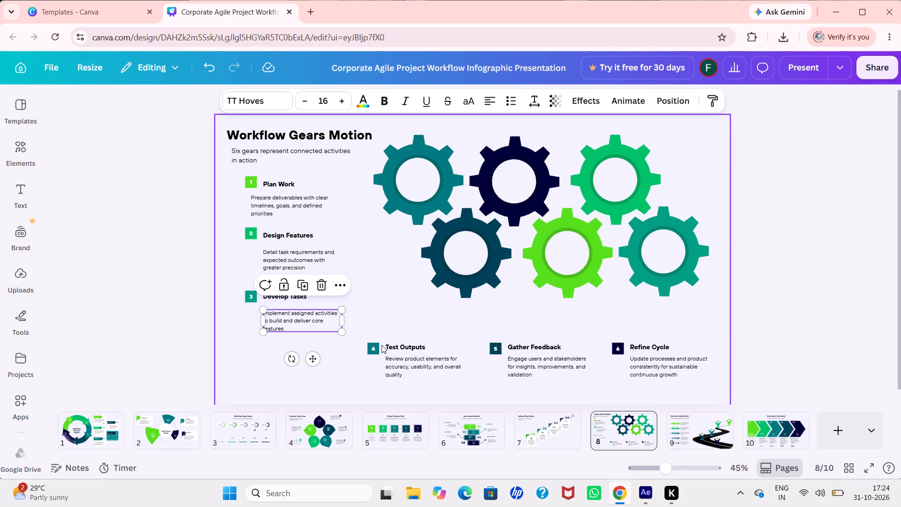
Enlarge the number 4 badge into a wide rectangle roughly three times its size.
{"action": "left_click_drag", "start_coordinate": [382, 345], "coordinate": [375, 348]}
{"action": "left_click", "coordinate": [375, 348]}
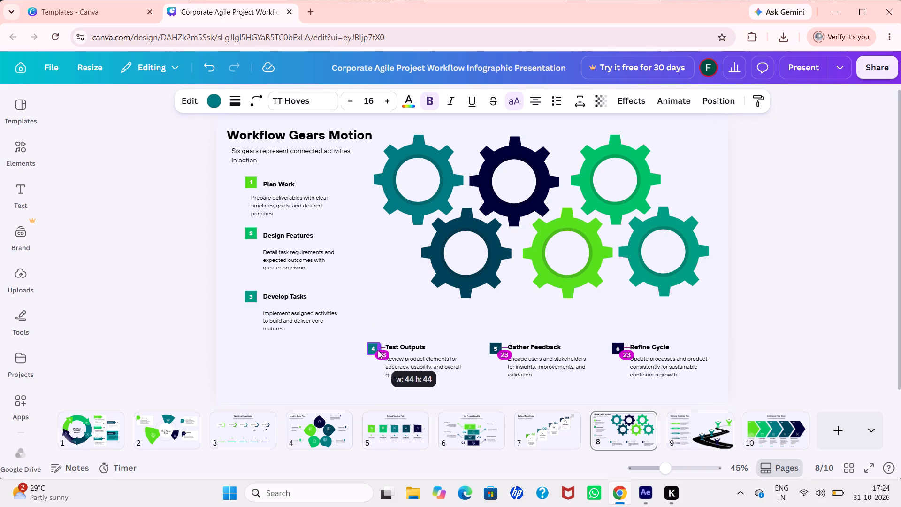
{"action": "left_click", "coordinate": [374, 350]}
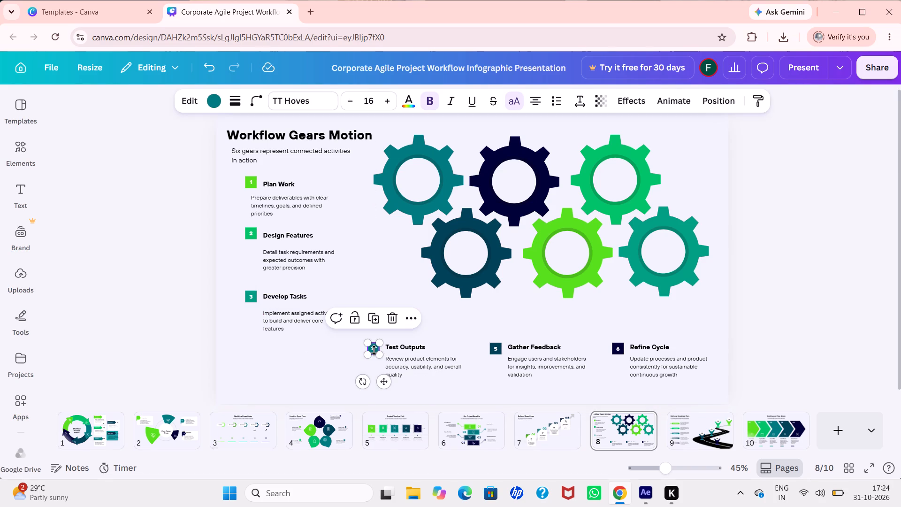
{"action": "left_click", "coordinate": [374, 350]}
{"action": "left_click_drag", "start_coordinate": [370, 350], "coordinate": [361, 356]}
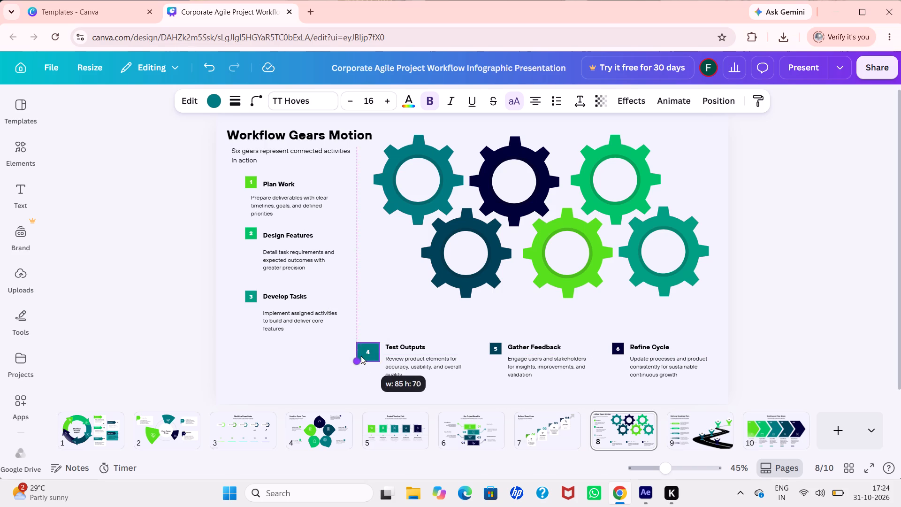
{"action": "left_click_drag", "start_coordinate": [361, 356], "coordinate": [344, 369]}
Move the enlarged number 4 badge to the slide's lower-left area, below the Develop Tasks block.
{"action": "left_click_drag", "start_coordinate": [349, 366], "coordinate": [354, 362]}
{"action": "left_click_drag", "start_coordinate": [354, 362], "coordinate": [240, 356]}
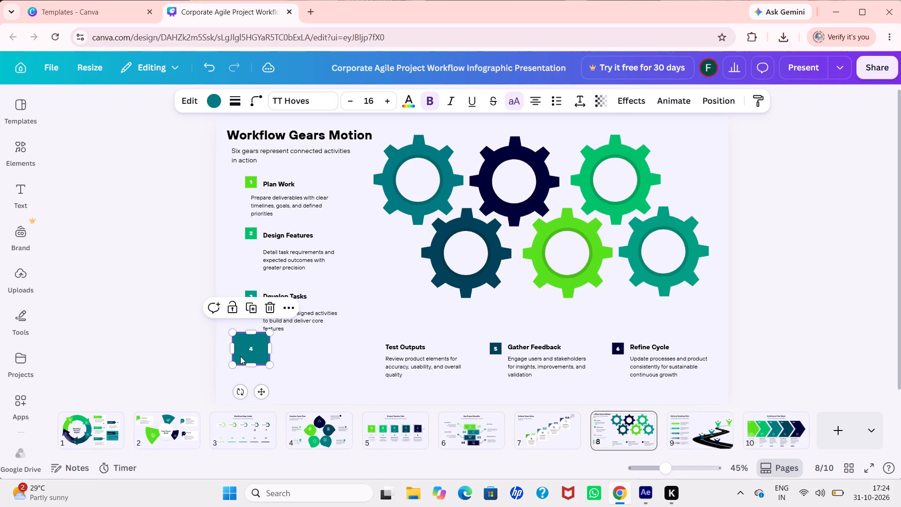
{"action": "left_click_drag", "start_coordinate": [253, 347], "coordinate": [260, 361]}
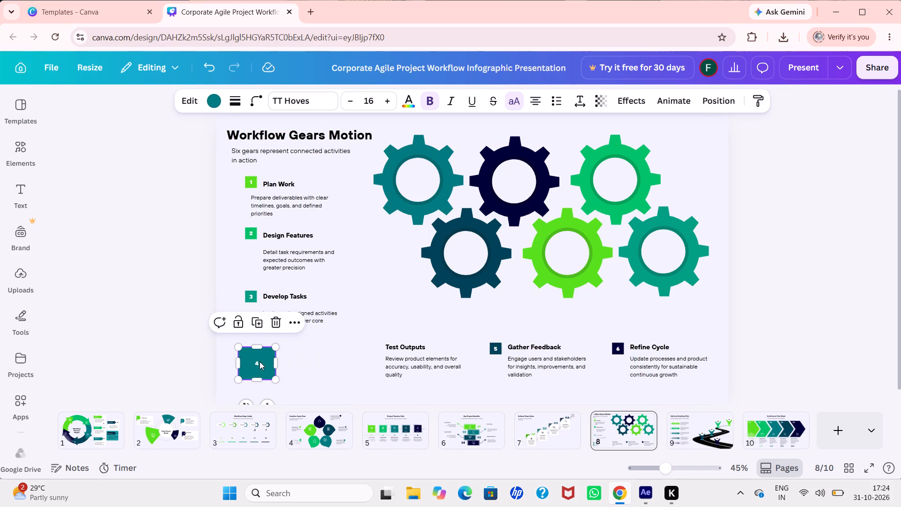
Move the Test Outputs heading and its description left, stacking them directly beside the enlarged number 4 badge.
{"action": "left_click_drag", "start_coordinate": [397, 346], "coordinate": [285, 350]}
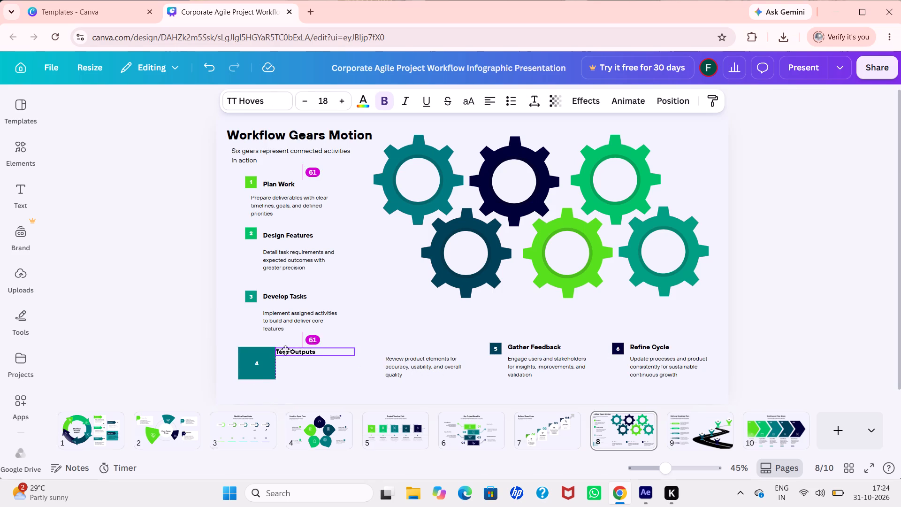
{"action": "left_click_drag", "start_coordinate": [285, 350], "coordinate": [296, 351]}
{"action": "left_click_drag", "start_coordinate": [420, 360], "coordinate": [382, 369]}
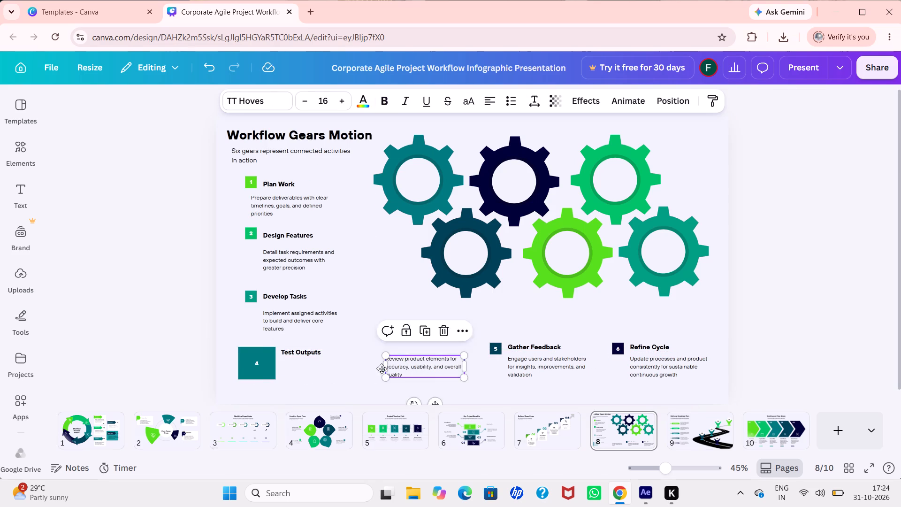
{"action": "left_click_drag", "start_coordinate": [382, 369], "coordinate": [315, 365]}
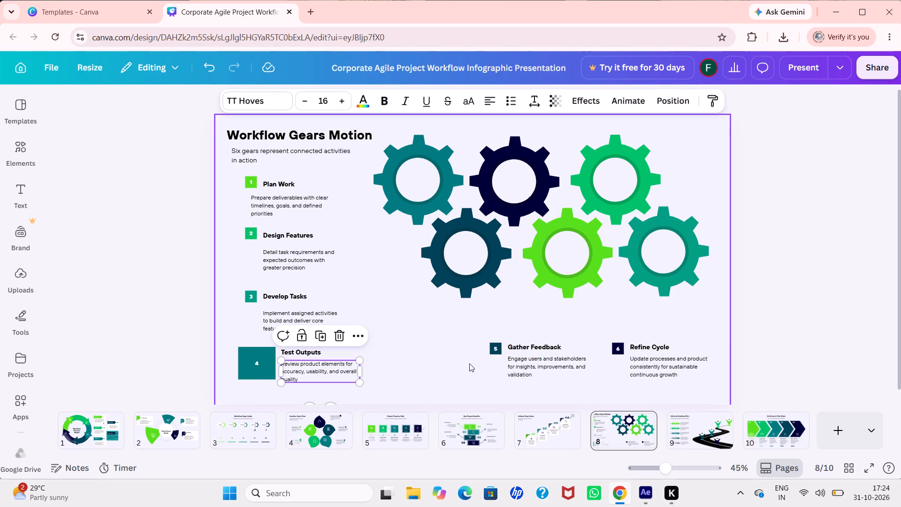
Move the number 5 badge, Gather Feedback heading and its description left, regrouping them just beside the Test Outputs block.
{"action": "left_click_drag", "start_coordinate": [495, 351], "coordinate": [366, 325]}
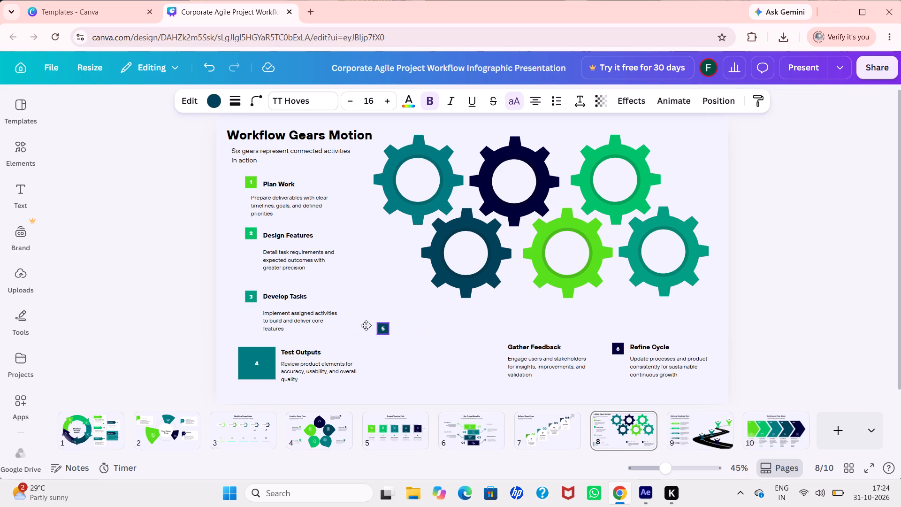
{"action": "left_click_drag", "start_coordinate": [366, 325], "coordinate": [369, 346]}
{"action": "left_click_drag", "start_coordinate": [565, 347], "coordinate": [526, 340]}
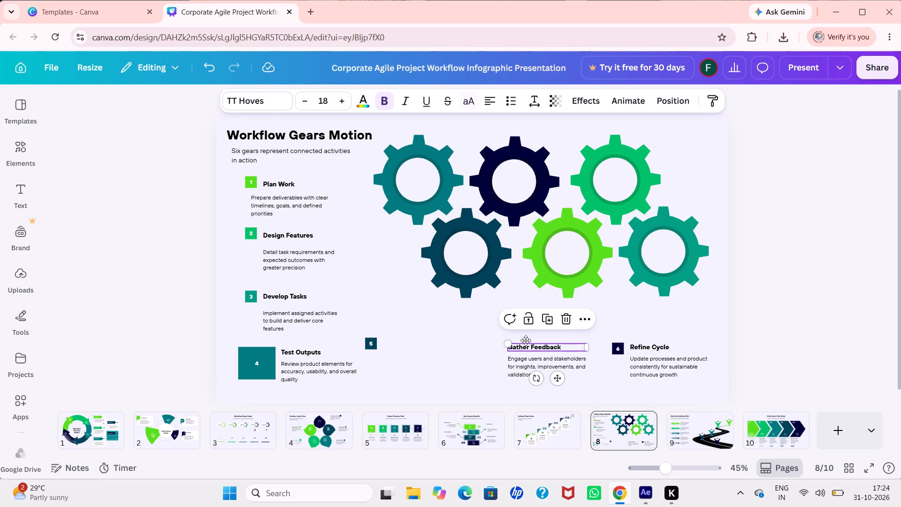
{"action": "left_click_drag", "start_coordinate": [526, 340], "coordinate": [440, 344]}
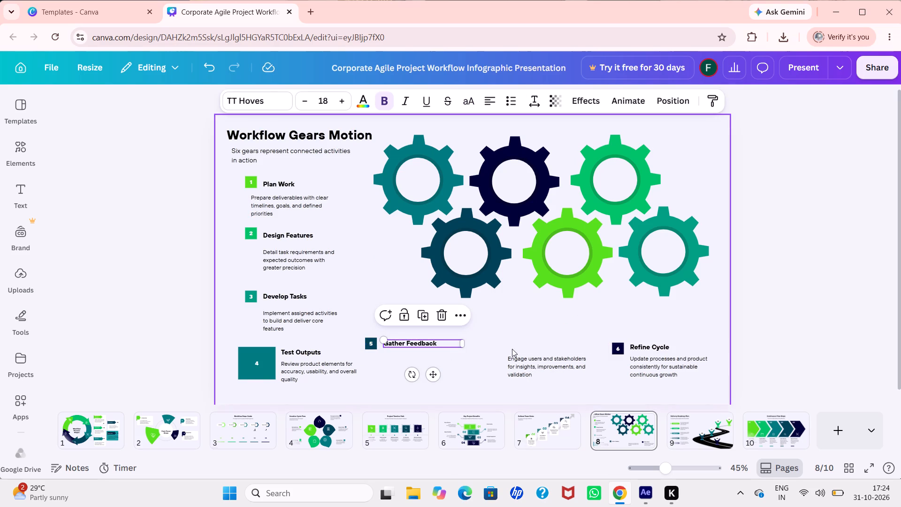
{"action": "left_click_drag", "start_coordinate": [519, 355], "coordinate": [473, 335]}
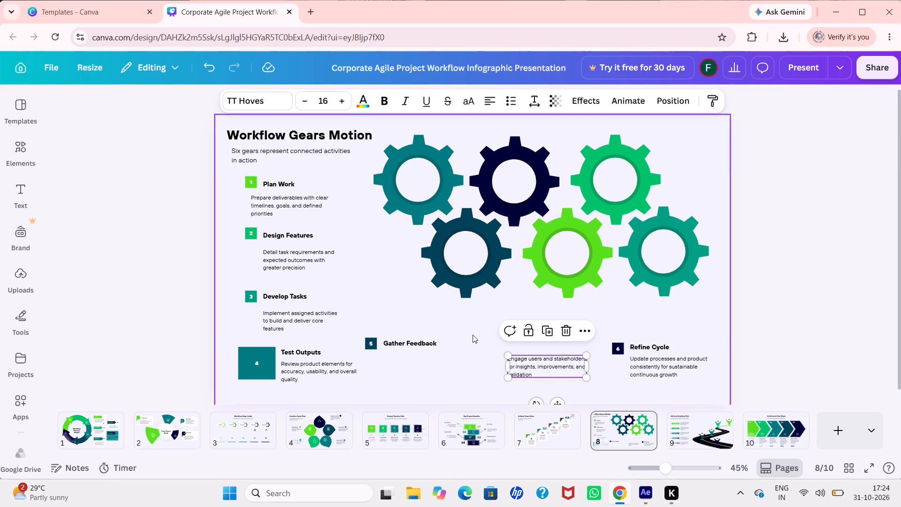
{"action": "left_click_drag", "start_coordinate": [551, 372], "coordinate": [430, 373]}
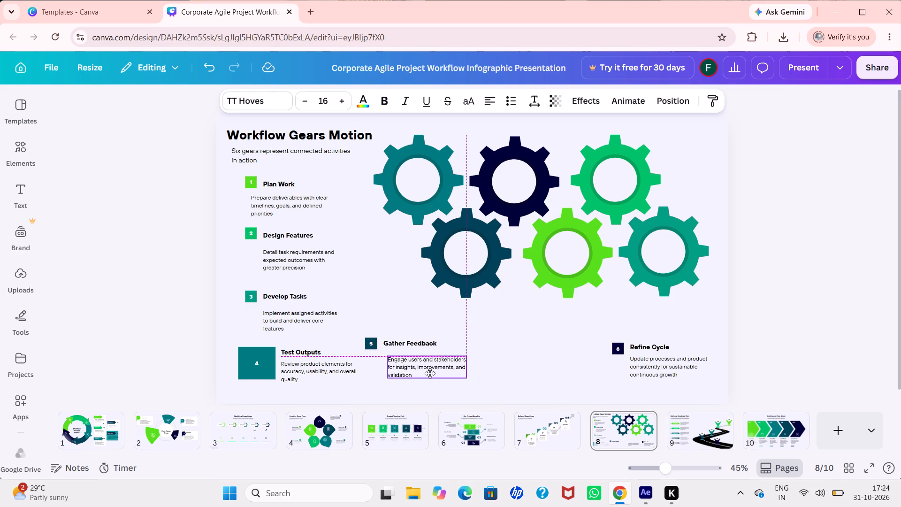
{"action": "left_click_drag", "start_coordinate": [430, 373], "coordinate": [424, 371]}
Move the number 6 badge left beside the Gather Feedback block and enlarge it to roughly twice its size.
{"action": "left_click_drag", "start_coordinate": [618, 349], "coordinate": [520, 329]}
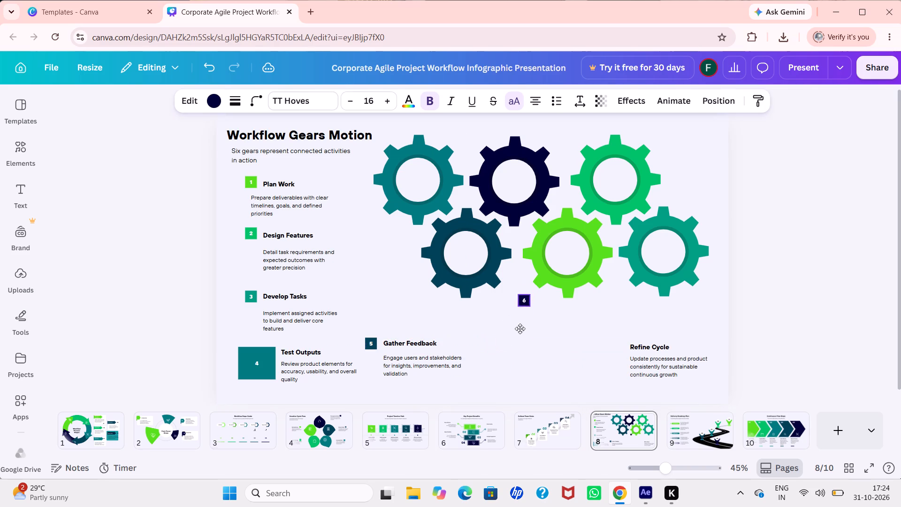
{"action": "left_click_drag", "start_coordinate": [520, 329], "coordinate": [501, 341]}
{"action": "left_click", "coordinate": [501, 341]}
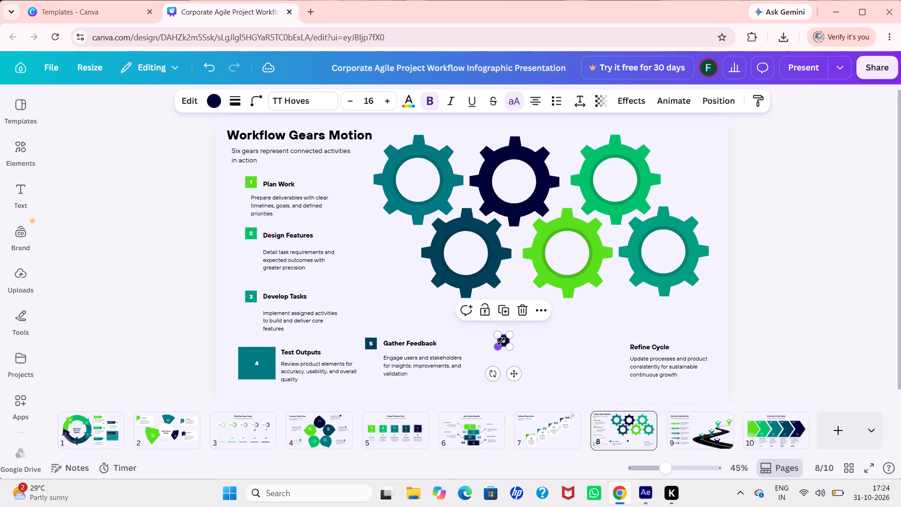
{"action": "left_click_drag", "start_coordinate": [501, 342], "coordinate": [486, 352]}
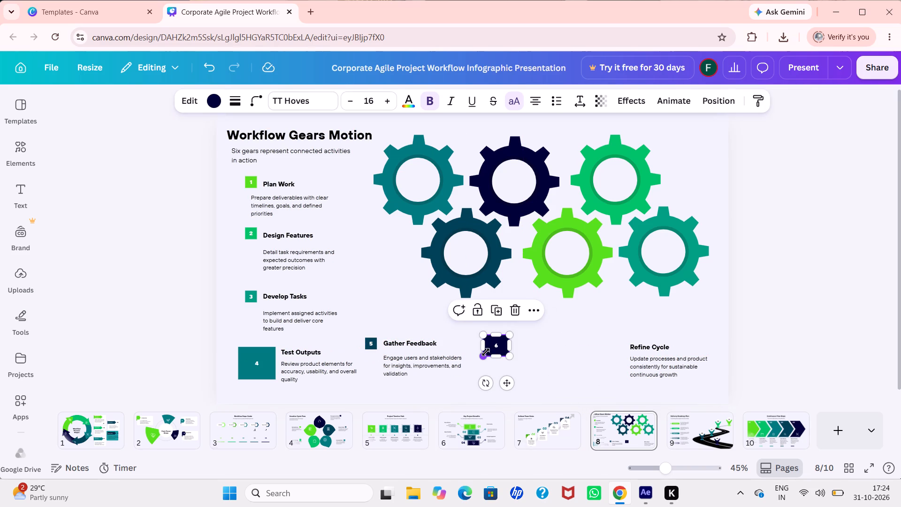
{"action": "left_click_drag", "start_coordinate": [498, 346], "coordinate": [508, 341]}
{"action": "left_click_drag", "start_coordinate": [508, 341], "coordinate": [500, 340]}
Move the Refine Cycle heading and its description left, stacking them directly beside the enlarged number 6 badge.
{"action": "left_click_drag", "start_coordinate": [658, 343], "coordinate": [543, 333]}
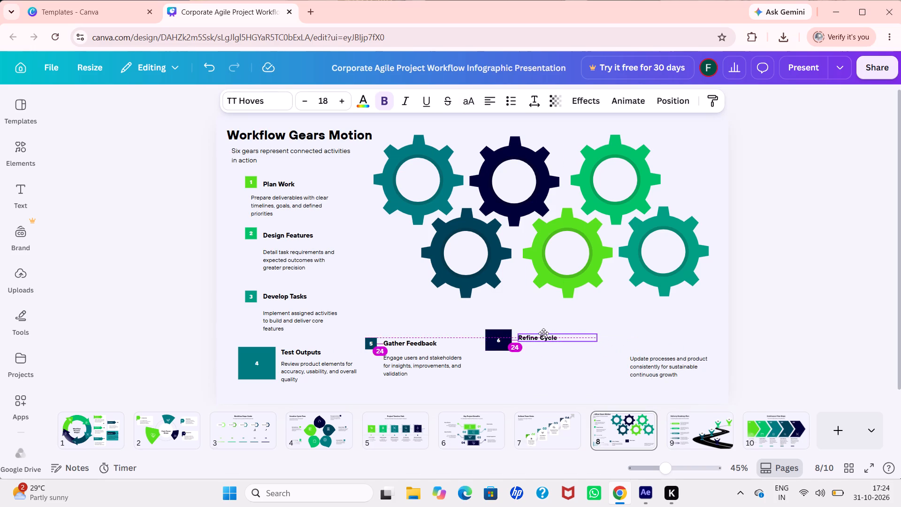
{"action": "left_click_drag", "start_coordinate": [543, 333], "coordinate": [543, 334]}
{"action": "left_click_drag", "start_coordinate": [658, 364], "coordinate": [539, 357]}
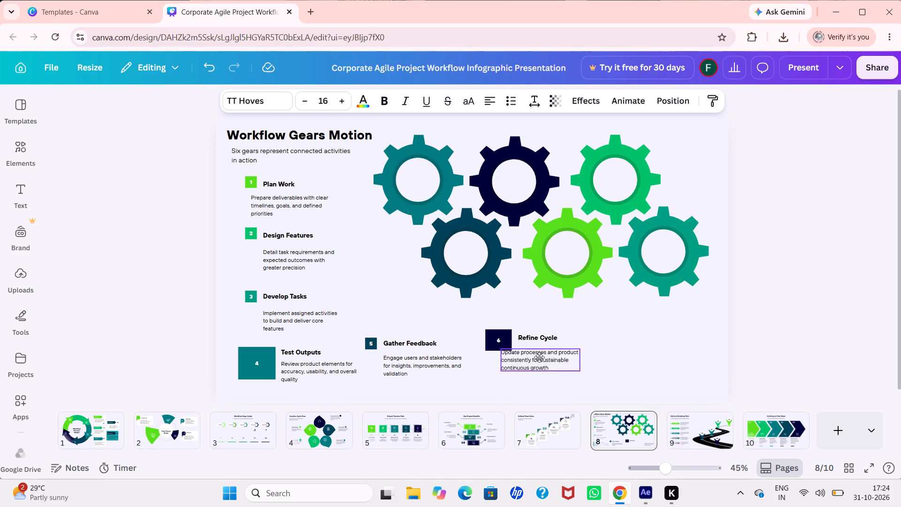
{"action": "left_click_drag", "start_coordinate": [539, 357], "coordinate": [552, 358]}
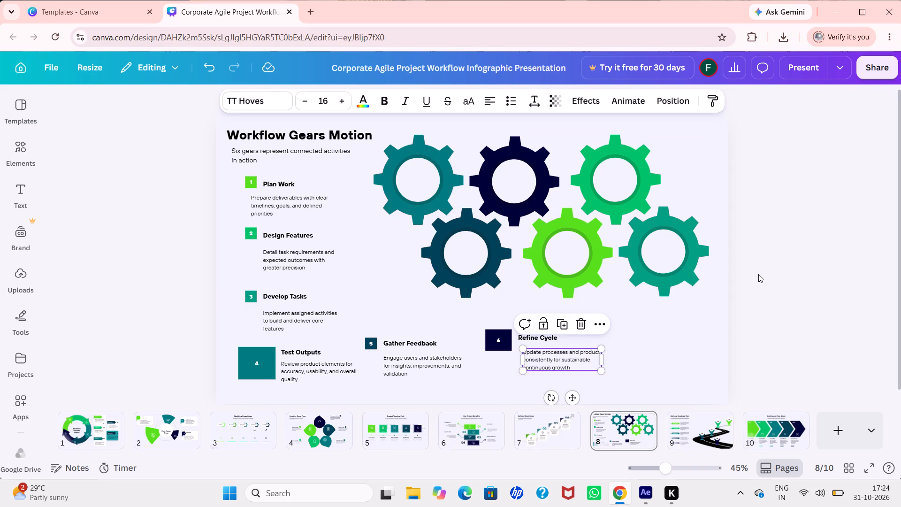
On slide 9, shift the navy 05 pin, its base ellipse and its number right along the road's lower stretch.
{"action": "left_click", "coordinate": [696, 429]}
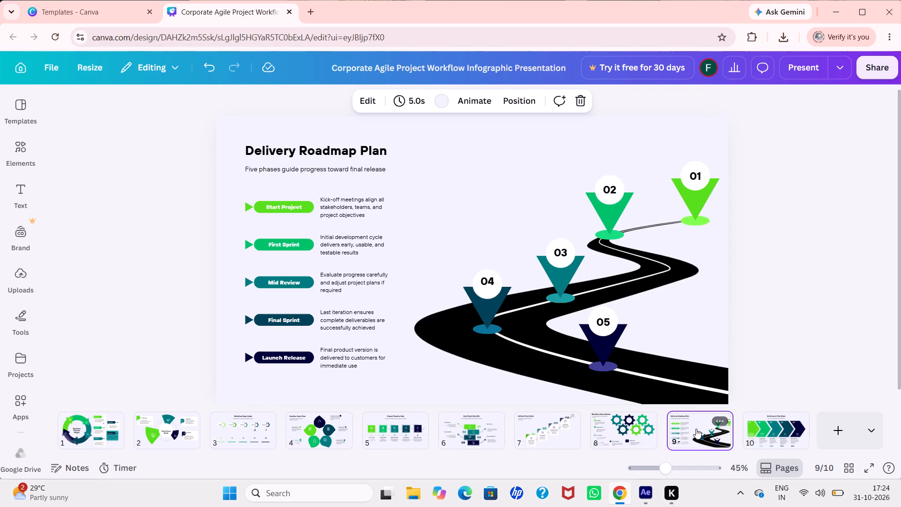
{"action": "left_click_drag", "start_coordinate": [590, 339], "coordinate": [611, 355]}
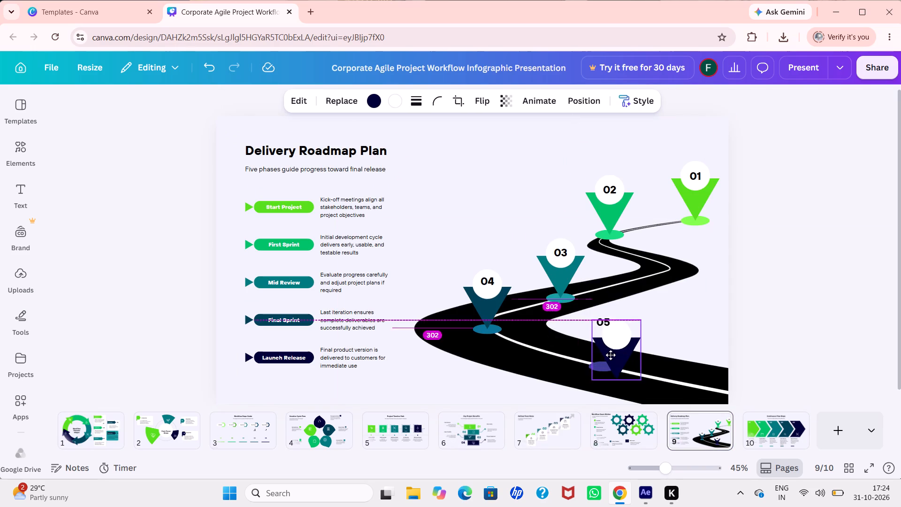
{"action": "left_click_drag", "start_coordinate": [611, 355], "coordinate": [636, 351]}
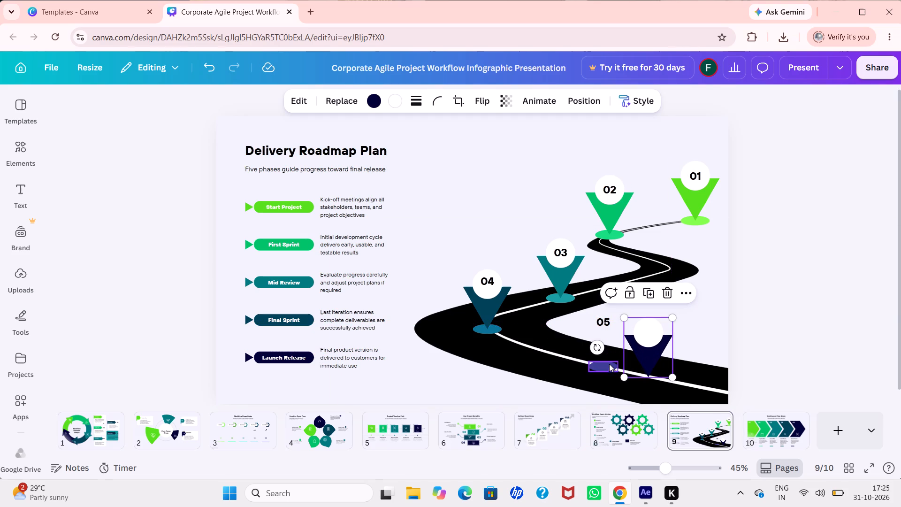
{"action": "left_click_drag", "start_coordinate": [605, 365], "coordinate": [652, 375]}
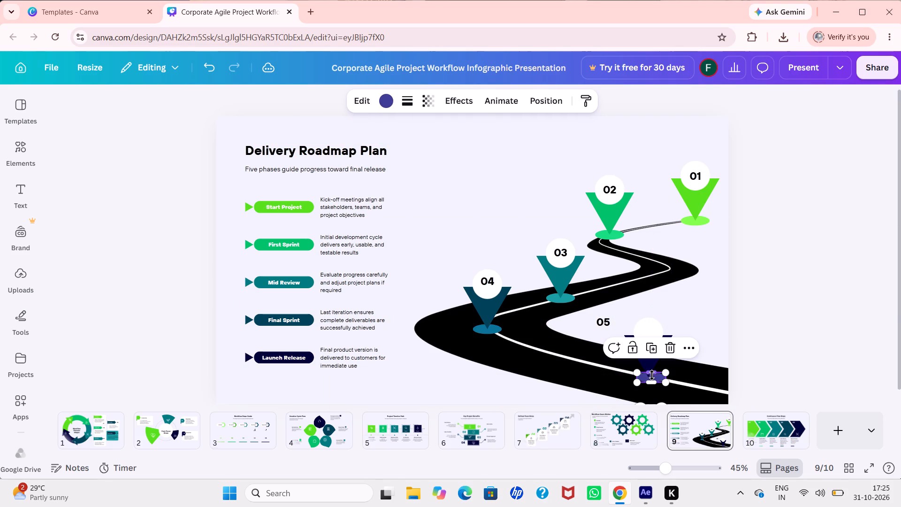
{"action": "left_click_drag", "start_coordinate": [601, 322], "coordinate": [629, 322]}
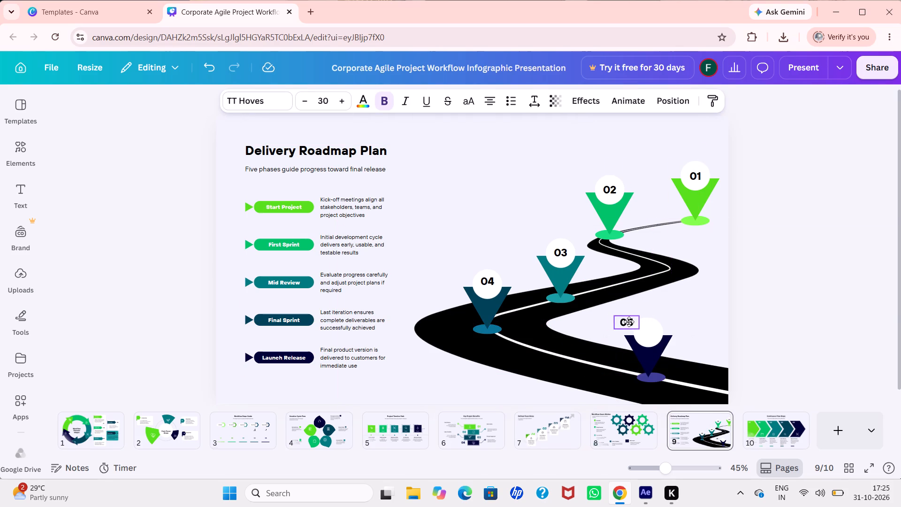
{"action": "left_click_drag", "start_coordinate": [629, 322], "coordinate": [641, 323]}
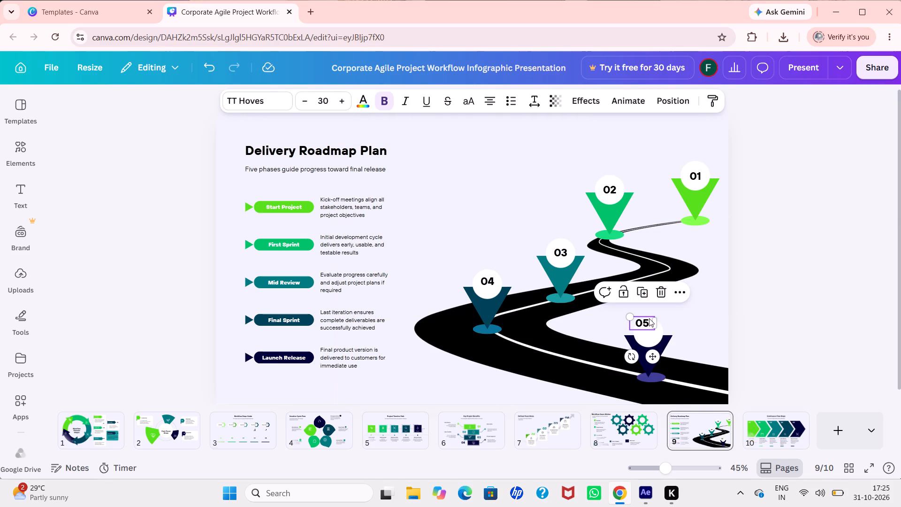
{"action": "left_click_drag", "start_coordinate": [640, 323], "coordinate": [643, 329]}
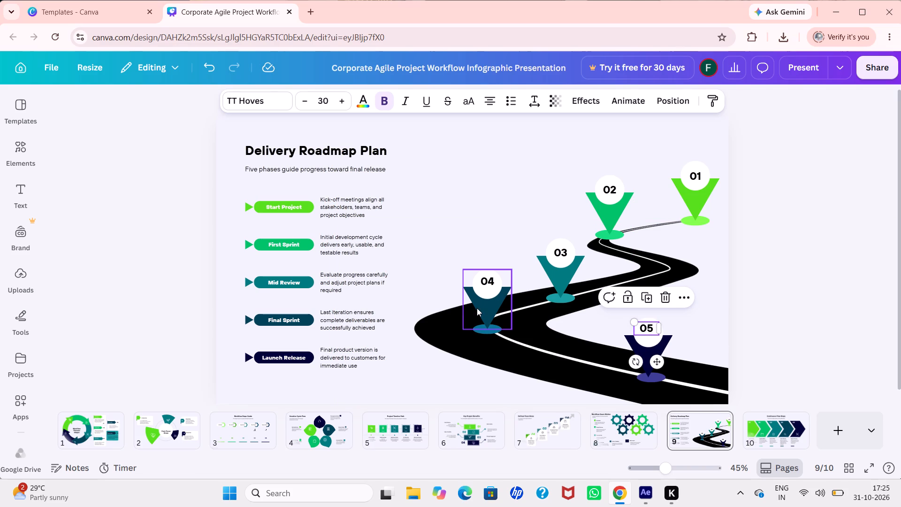
Move the 04 pin, its blue base ellipse and its number down the road to just left of the 05 pin.
{"action": "left_click", "coordinate": [478, 309]}
{"action": "left_click_drag", "start_coordinate": [489, 332], "coordinate": [605, 379]}
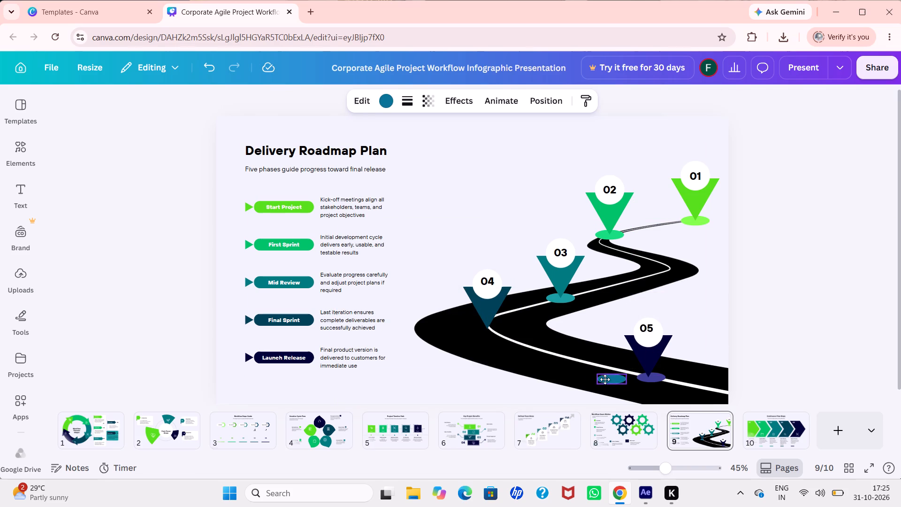
{"action": "left_click_drag", "start_coordinate": [605, 379], "coordinate": [577, 362]}
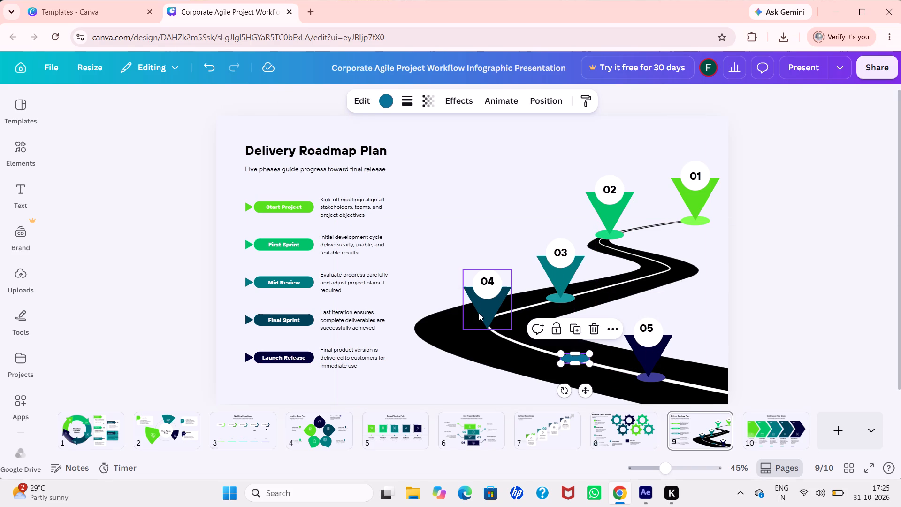
{"action": "left_click_drag", "start_coordinate": [480, 312], "coordinate": [568, 341]}
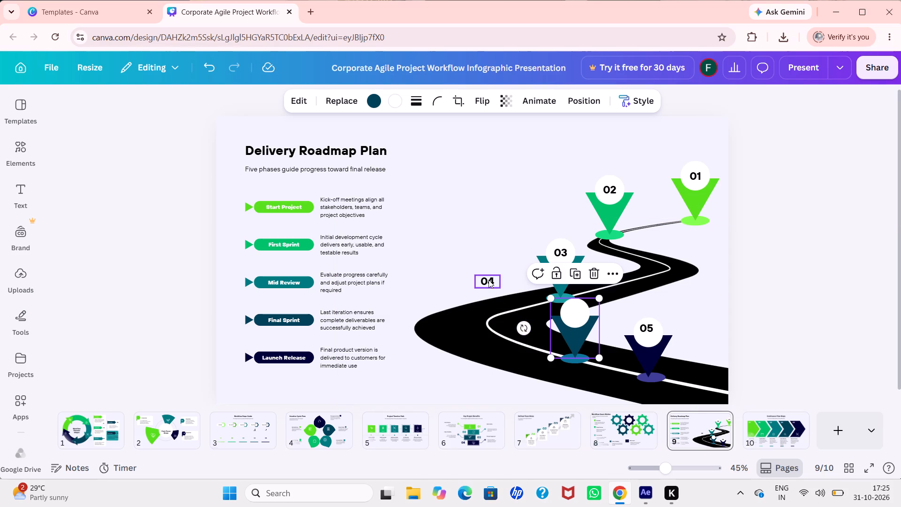
{"action": "left_click_drag", "start_coordinate": [489, 280], "coordinate": [577, 309]}
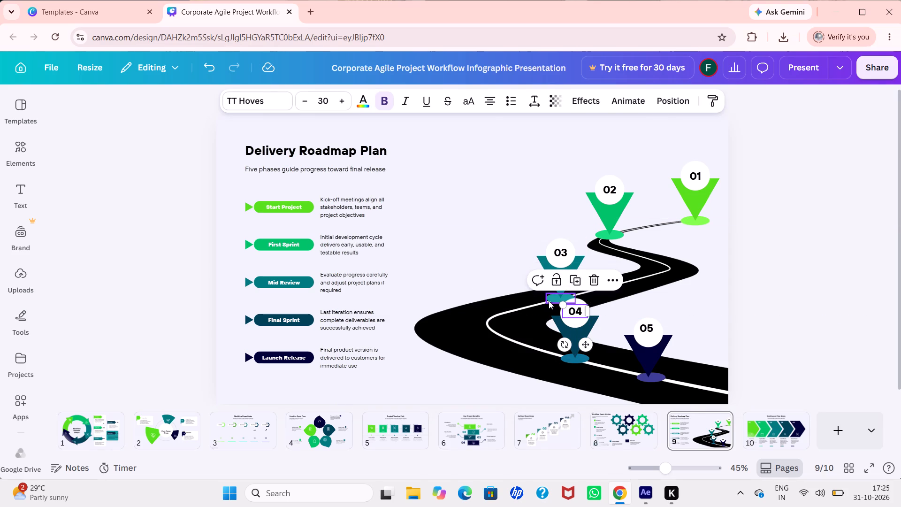
Move the teal 03 pin, its base ellipse and its number to the road's large left bend, where pin 04 stood.
{"action": "left_click_drag", "start_coordinate": [549, 301], "coordinate": [482, 329]}
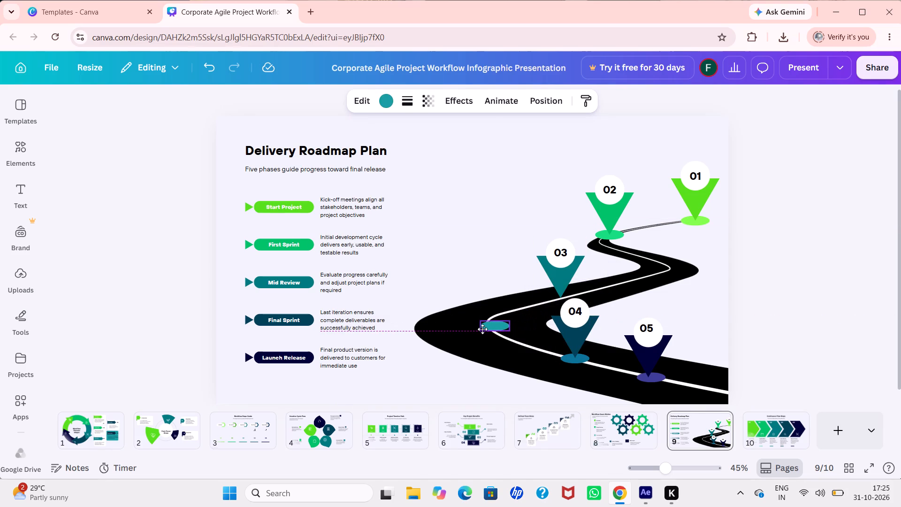
{"action": "left_click_drag", "start_coordinate": [482, 329], "coordinate": [489, 336]}
{"action": "left_click_drag", "start_coordinate": [558, 282], "coordinate": [495, 323]}
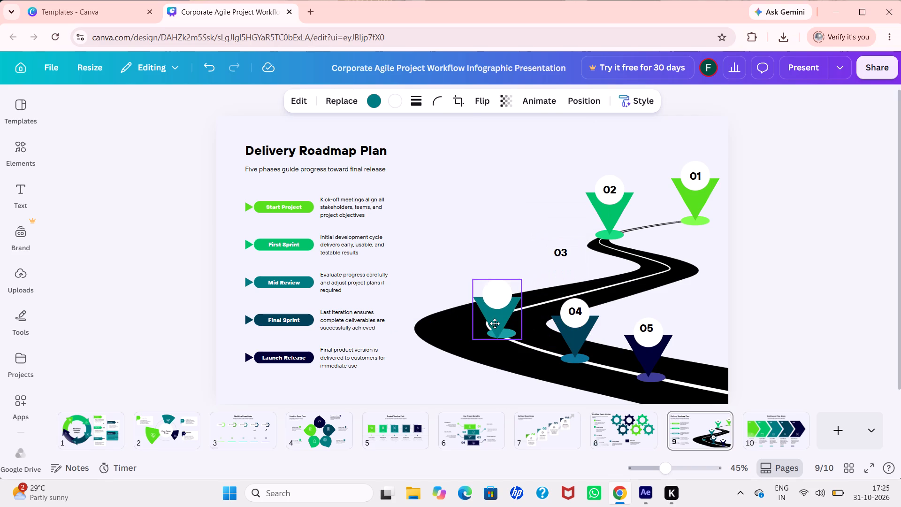
{"action": "left_click_drag", "start_coordinate": [495, 323], "coordinate": [497, 317]}
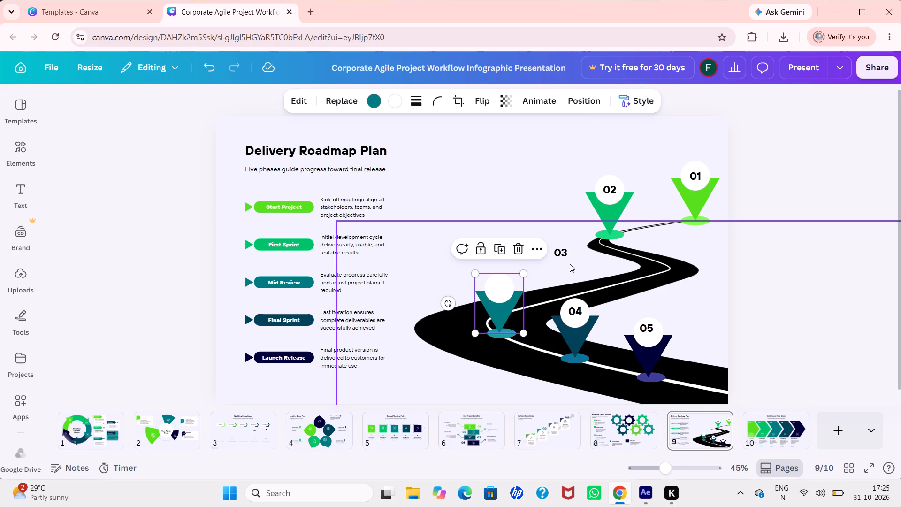
{"action": "left_click_drag", "start_coordinate": [563, 254], "coordinate": [502, 292]}
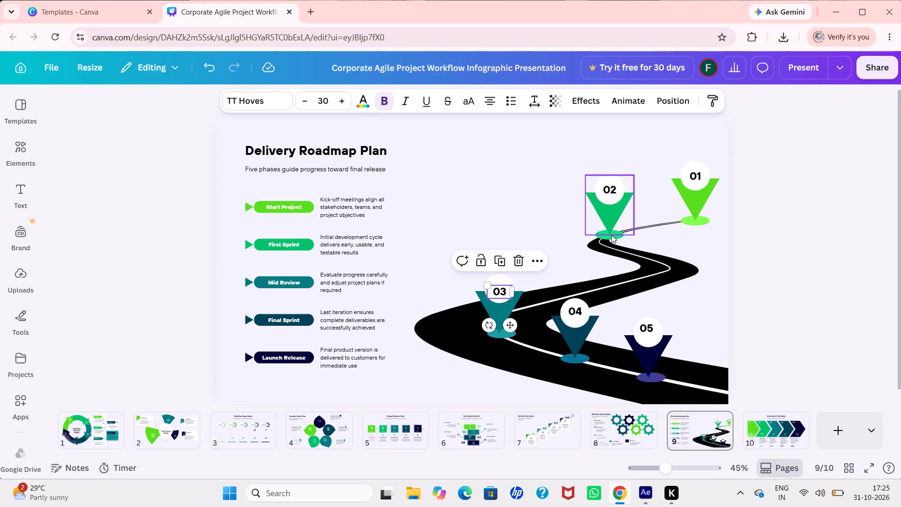
Move the green 02 pin, its base ellipse and its number down onto the road's middle stretch, above pin 04.
{"action": "left_click_drag", "start_coordinate": [611, 235], "coordinate": [589, 288]}
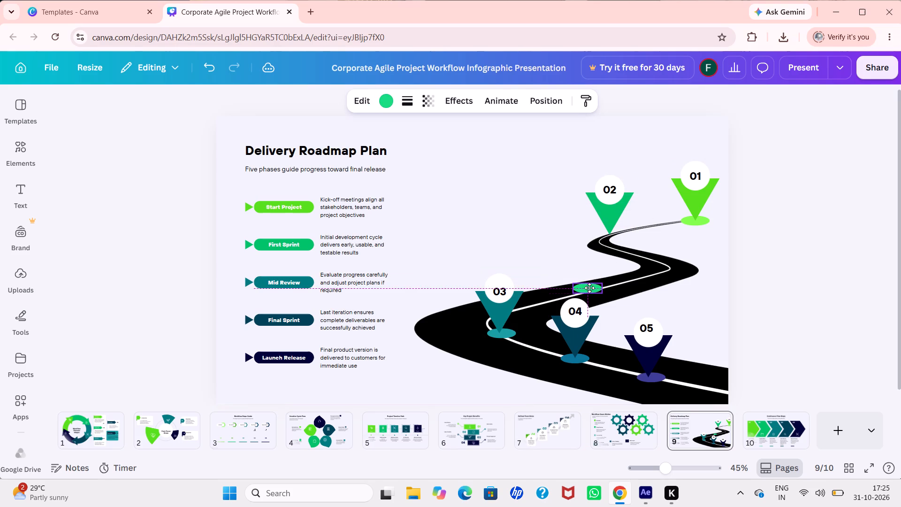
{"action": "left_click_drag", "start_coordinate": [589, 288], "coordinate": [592, 290]}
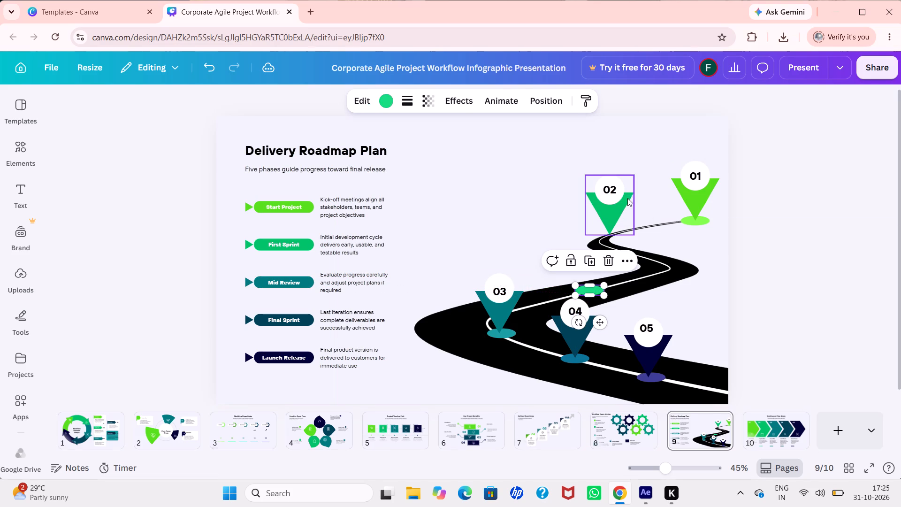
{"action": "left_click_drag", "start_coordinate": [609, 219], "coordinate": [591, 274]}
{"action": "left_click_drag", "start_coordinate": [611, 193], "coordinate": [593, 251]}
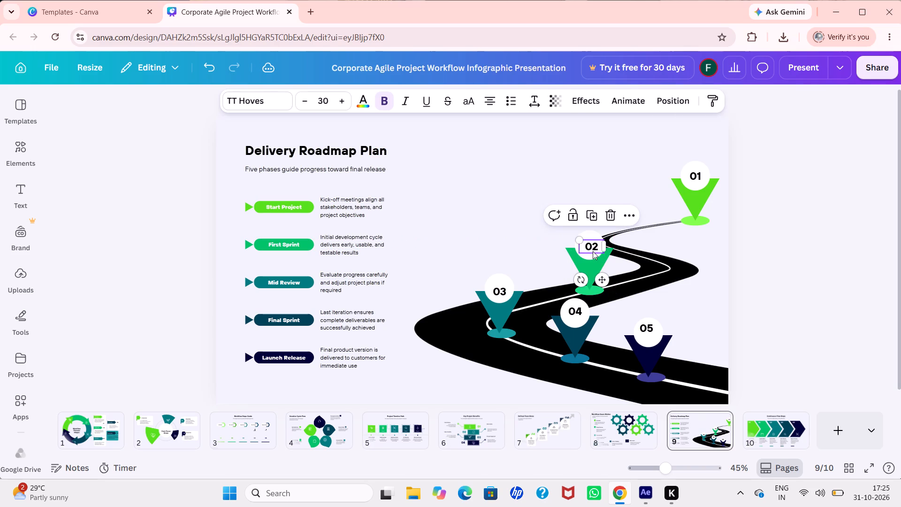
{"action": "left_click", "coordinate": [593, 251]}
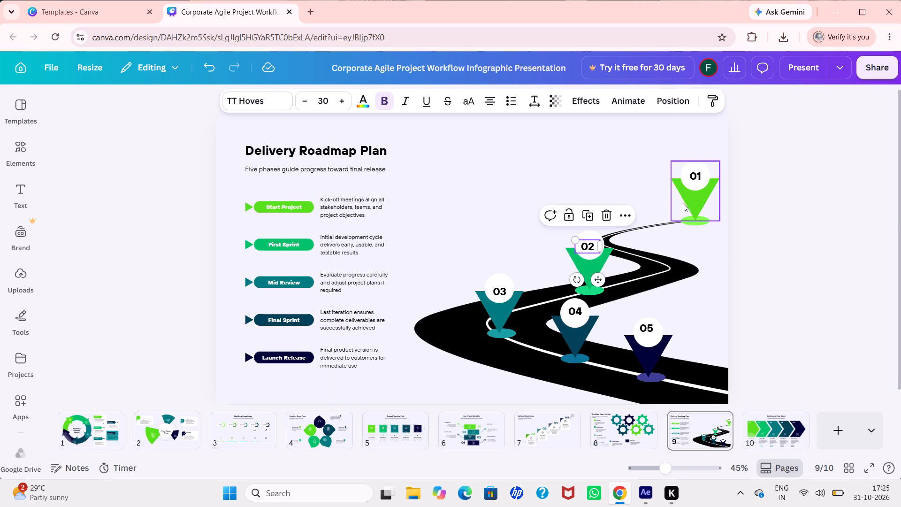
Move the lime 01 pin, its base ellipse and its number down-left onto the road's upper right bend.
{"action": "left_click_drag", "start_coordinate": [685, 203], "coordinate": [643, 246]}
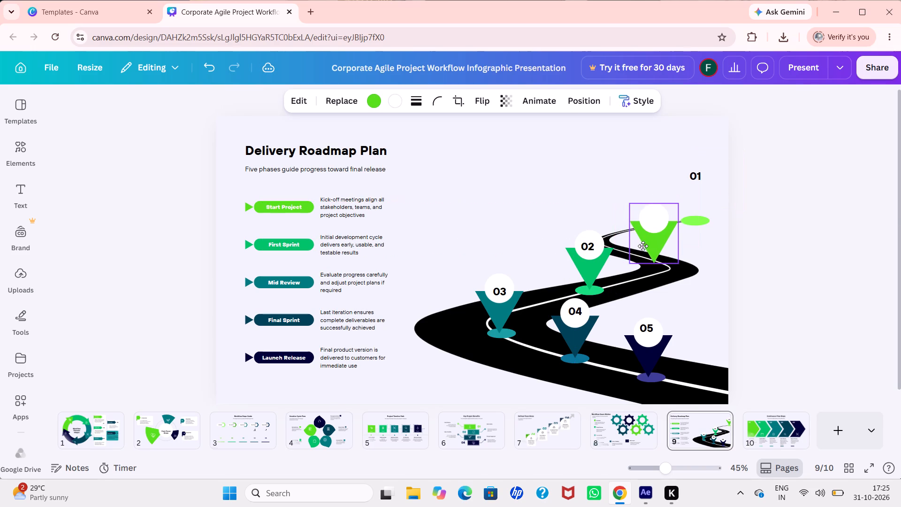
{"action": "left_click_drag", "start_coordinate": [643, 246], "coordinate": [645, 241]}
{"action": "left_click_drag", "start_coordinate": [701, 222], "coordinate": [697, 253]}
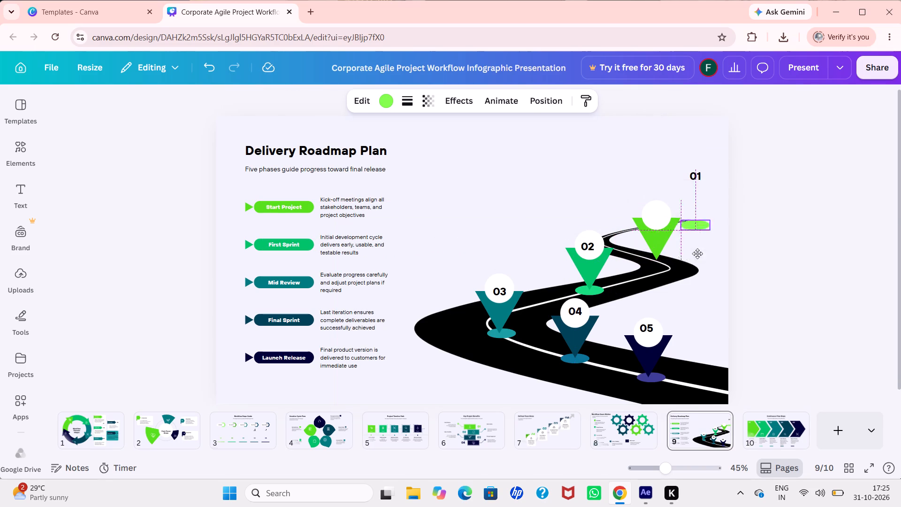
{"action": "left_click_drag", "start_coordinate": [697, 253], "coordinate": [665, 261]}
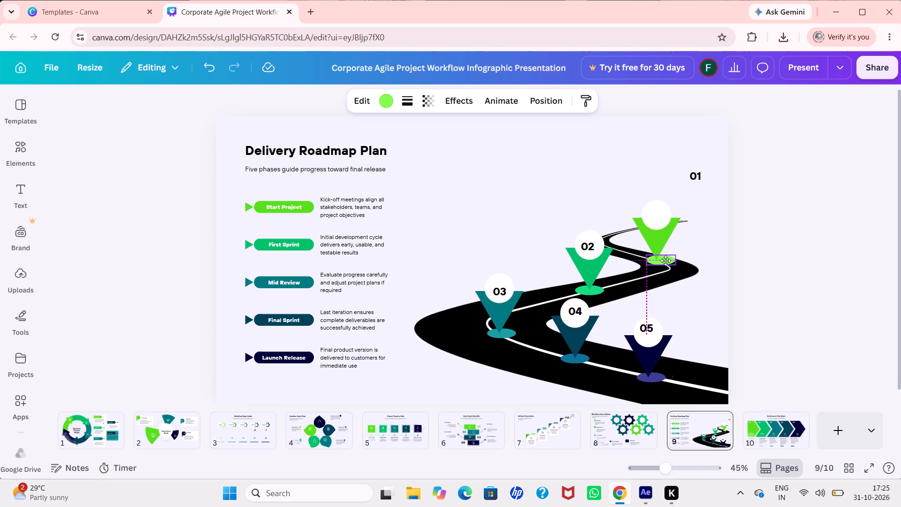
{"action": "left_click_drag", "start_coordinate": [665, 261], "coordinate": [663, 261]}
{"action": "left_click_drag", "start_coordinate": [691, 174], "coordinate": [653, 215]}
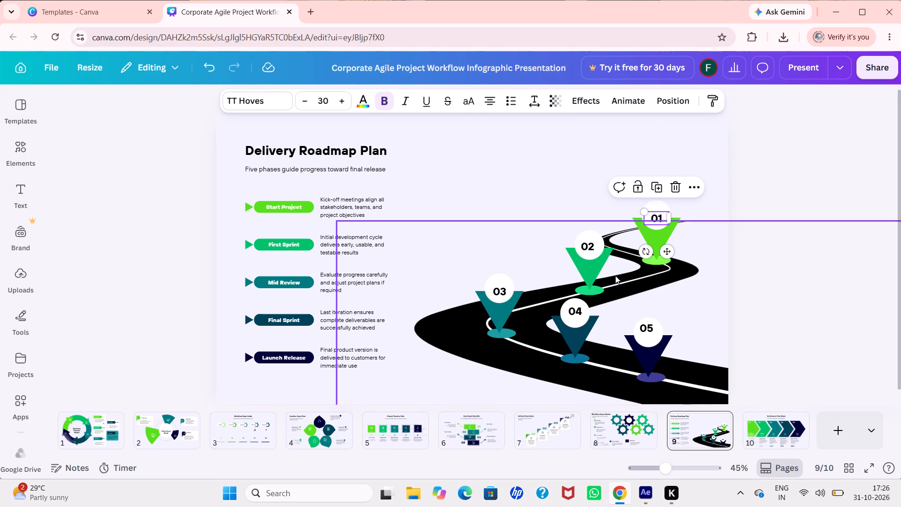
On slide 7, nudge the Product Owner card's person icon slightly down-left and its green corner fold slightly right.
{"action": "left_click", "coordinate": [439, 192]}
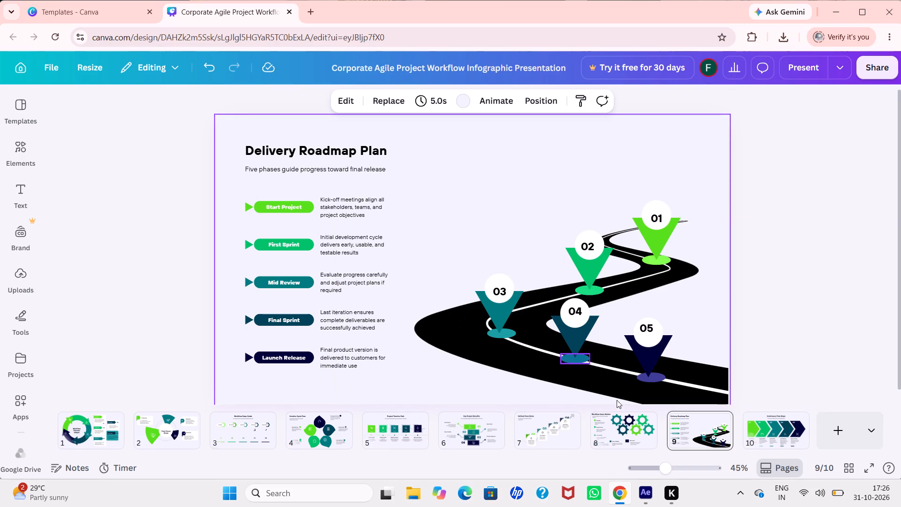
{"action": "left_click", "coordinate": [565, 422]}
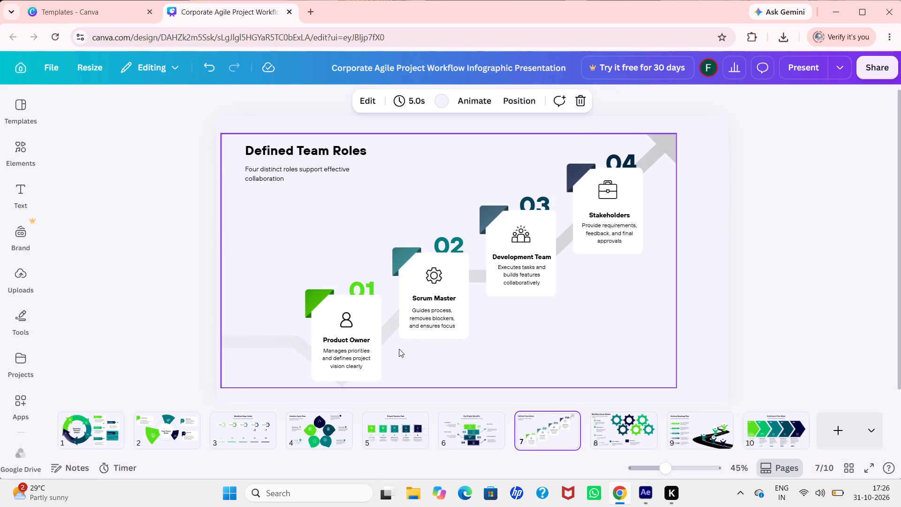
{"action": "left_click", "coordinate": [344, 324]}
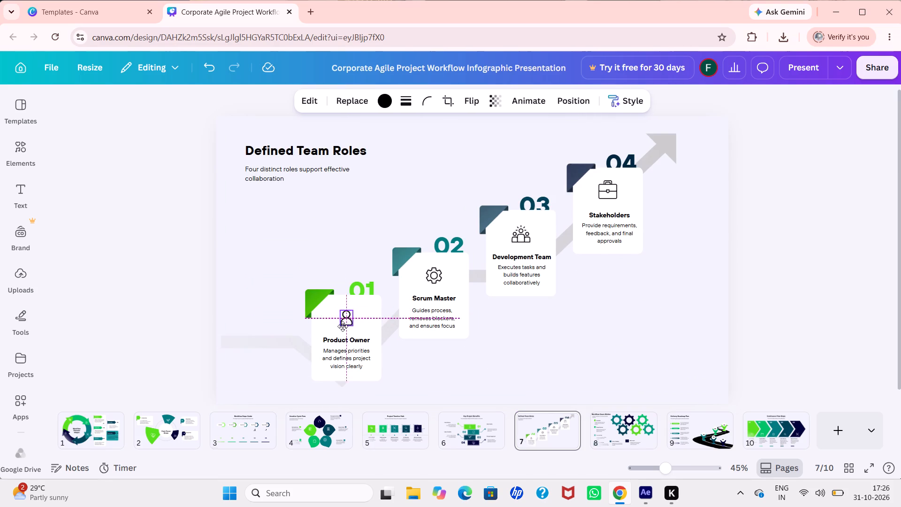
{"action": "left_click", "coordinate": [312, 304]}
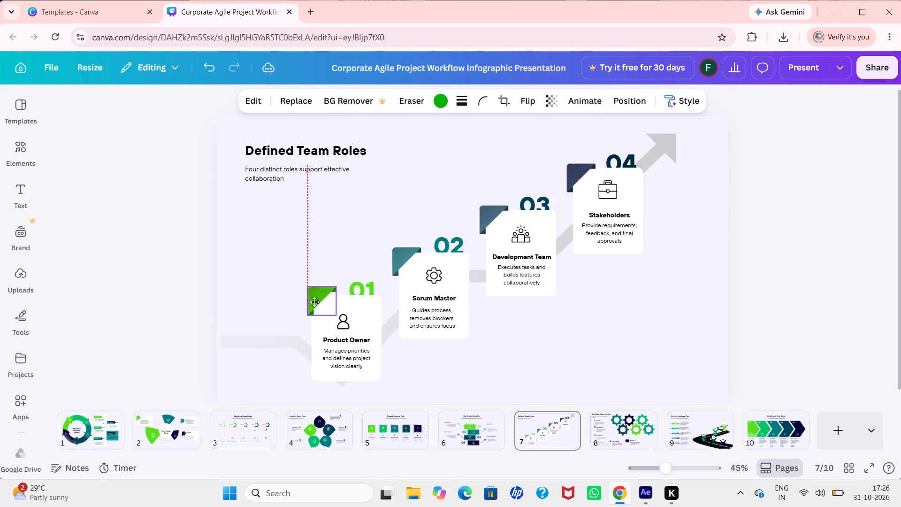
Raise the numbers 01, 02, 03 and 04 so each sits fully above its role card's upper edge.
{"action": "left_click_drag", "start_coordinate": [363, 285], "coordinate": [368, 285]}
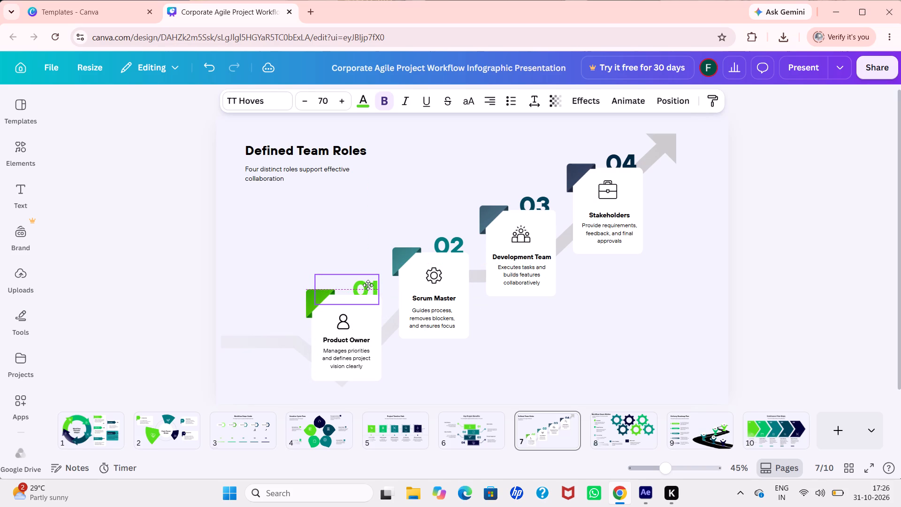
{"action": "left_click_drag", "start_coordinate": [368, 285], "coordinate": [365, 279]}
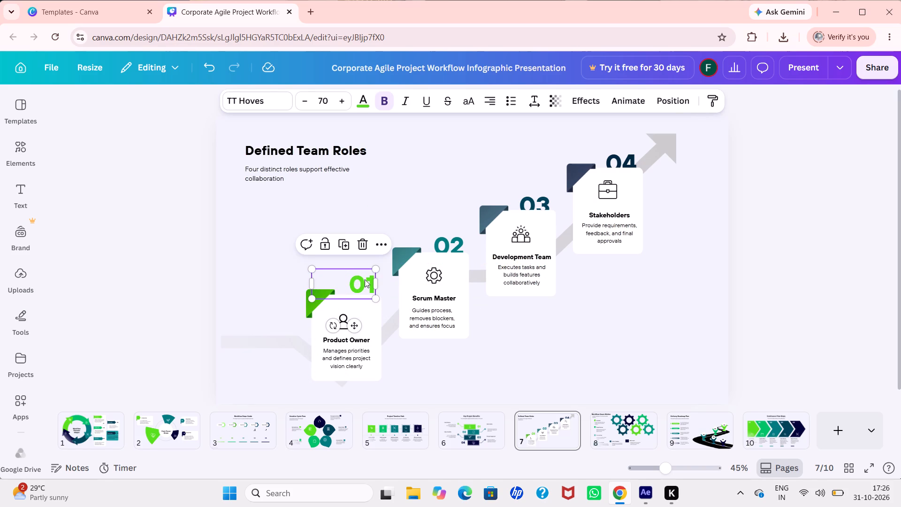
{"action": "left_click_drag", "start_coordinate": [438, 240], "coordinate": [442, 234]}
{"action": "left_click_drag", "start_coordinate": [521, 199], "coordinate": [522, 192]}
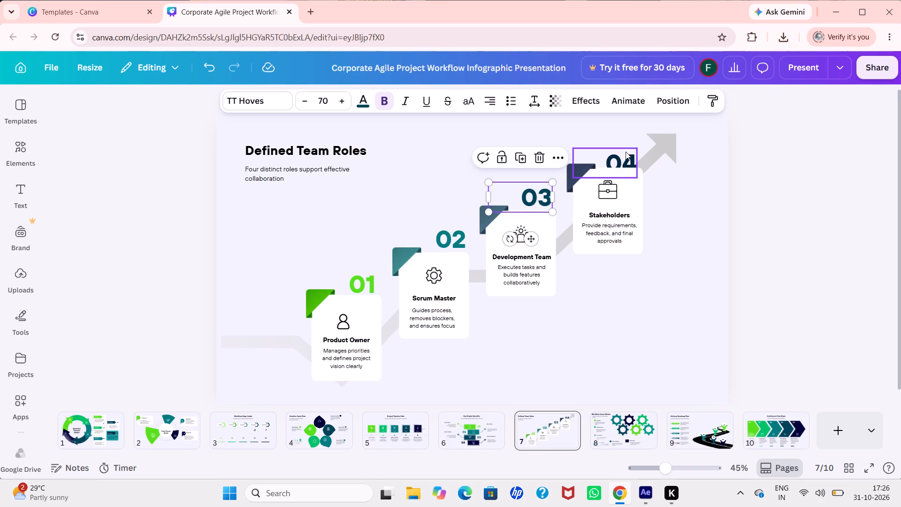
{"action": "left_click", "coordinate": [622, 156]}
{"action": "left_click_drag", "start_coordinate": [622, 156], "coordinate": [623, 156]}
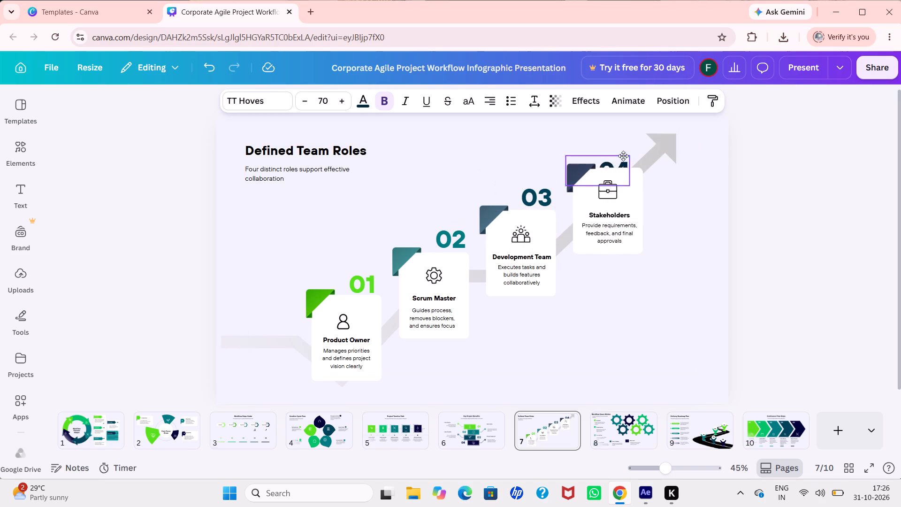
{"action": "left_click_drag", "start_coordinate": [623, 156], "coordinate": [624, 147]}
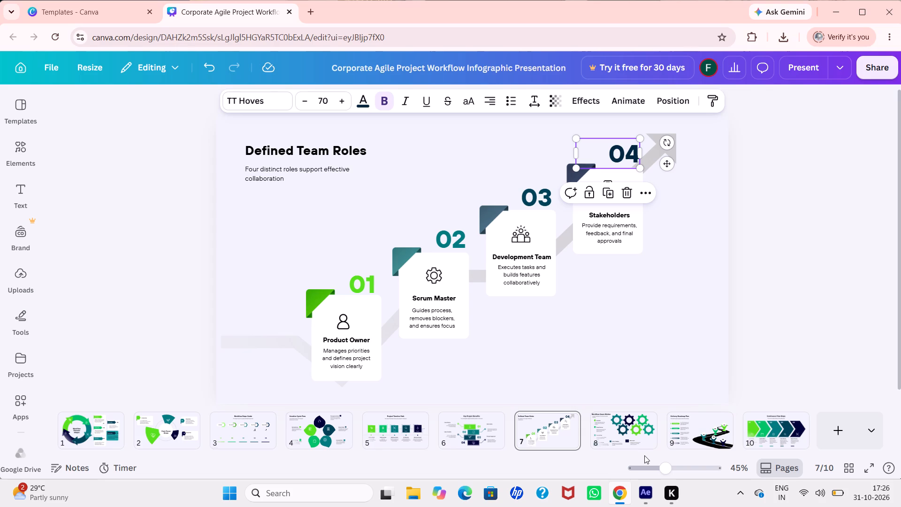
On slide 10, move the speech-bubble, folder, gear and magnifier icons up to the middle of chevrons 01 to 04.
{"action": "left_click_drag", "start_coordinate": [644, 455], "coordinate": [619, 435]}
{"action": "left_click", "coordinate": [619, 435]}
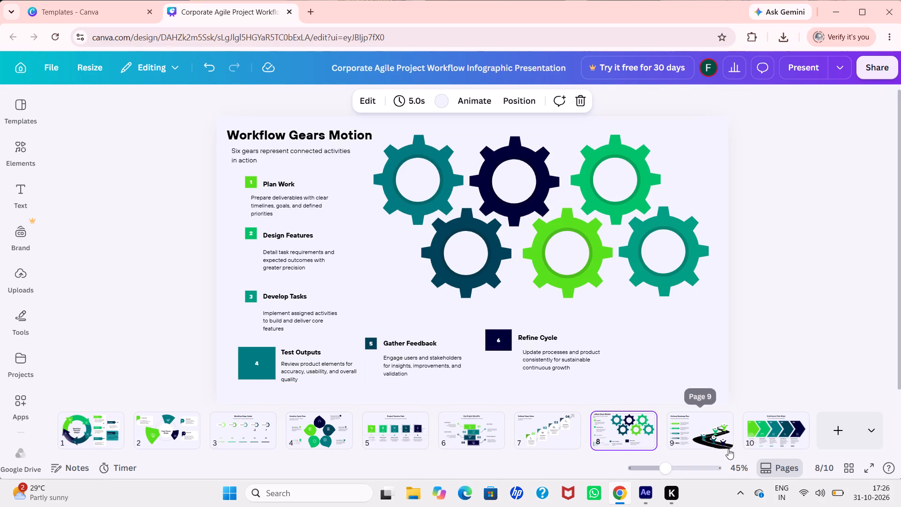
{"action": "left_click_drag", "start_coordinate": [728, 449], "coordinate": [752, 442]}
{"action": "left_click", "coordinate": [752, 442]}
{"action": "left_click", "coordinate": [761, 438]}
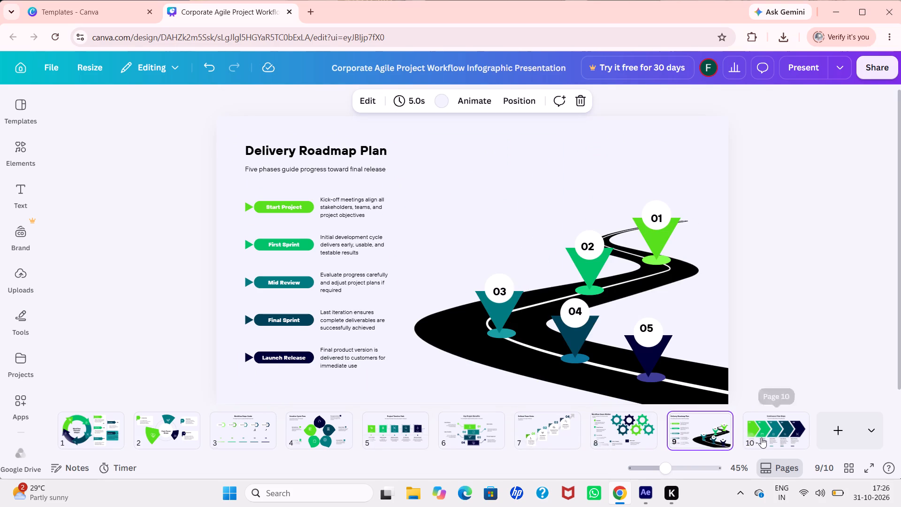
{"action": "scroll", "coordinate": [761, 438], "scroll_direction": "left", "scroll_amount": 4}
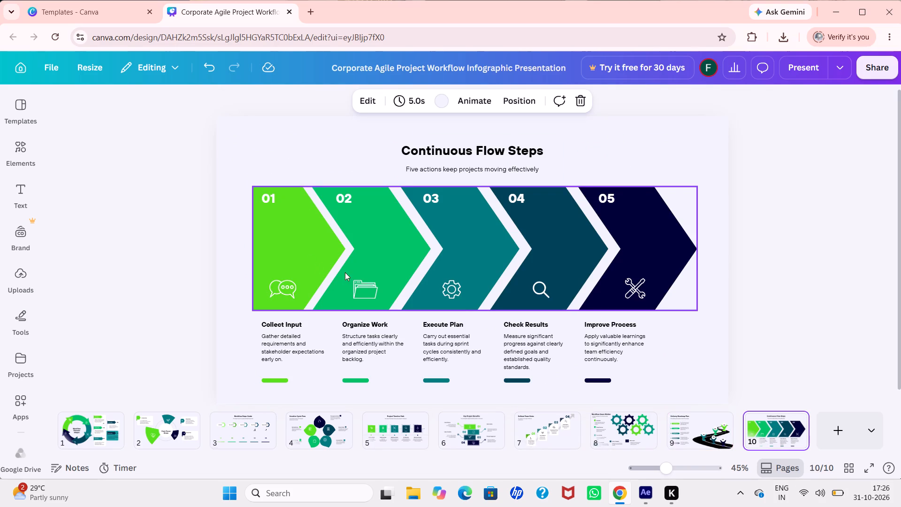
{"action": "left_click", "coordinate": [363, 242]}
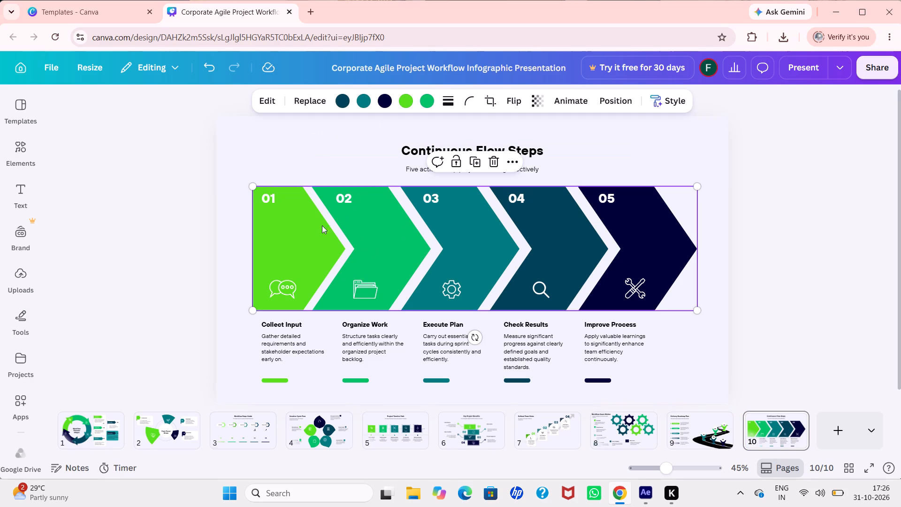
{"action": "left_click_drag", "start_coordinate": [289, 287], "coordinate": [296, 234]}
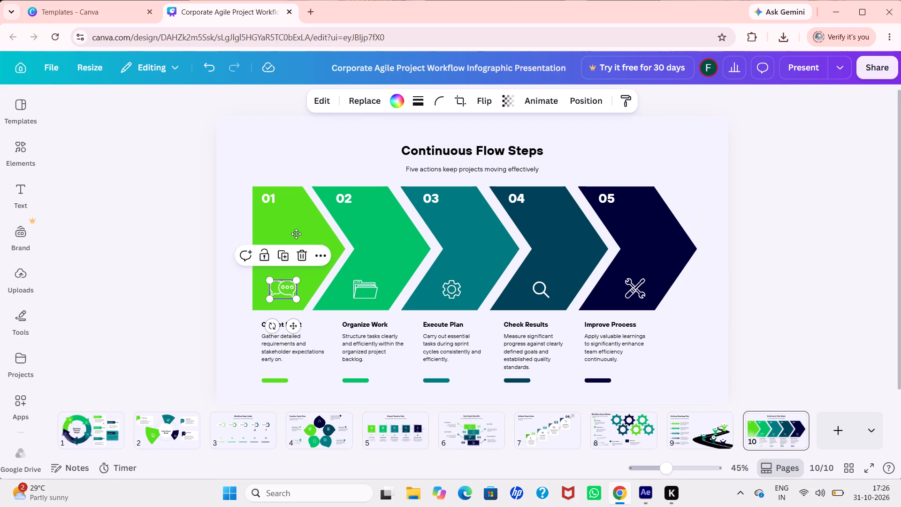
{"action": "left_click_drag", "start_coordinate": [296, 234], "coordinate": [293, 249]}
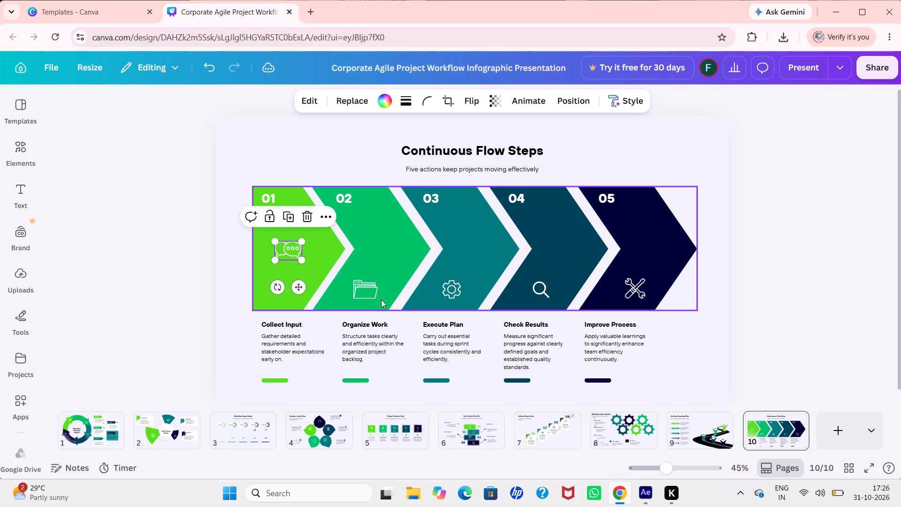
{"action": "left_click_drag", "start_coordinate": [358, 287], "coordinate": [382, 242]}
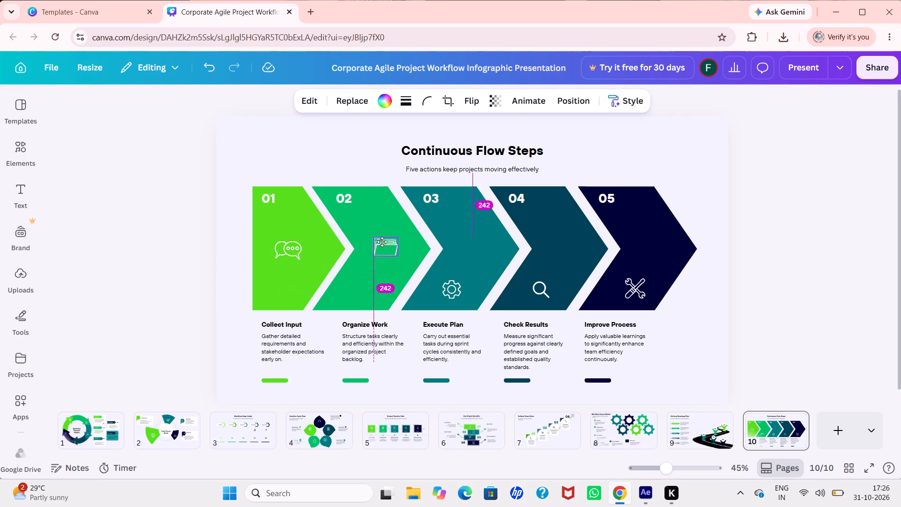
{"action": "left_click_drag", "start_coordinate": [382, 242], "coordinate": [377, 249]}
{"action": "left_click_drag", "start_coordinate": [458, 289], "coordinate": [484, 251]}
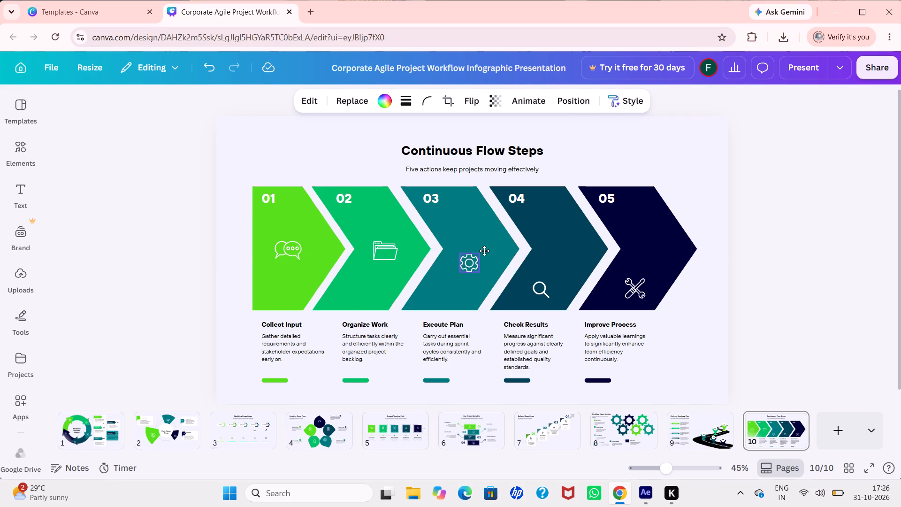
{"action": "left_click_drag", "start_coordinate": [484, 251], "coordinate": [482, 250]}
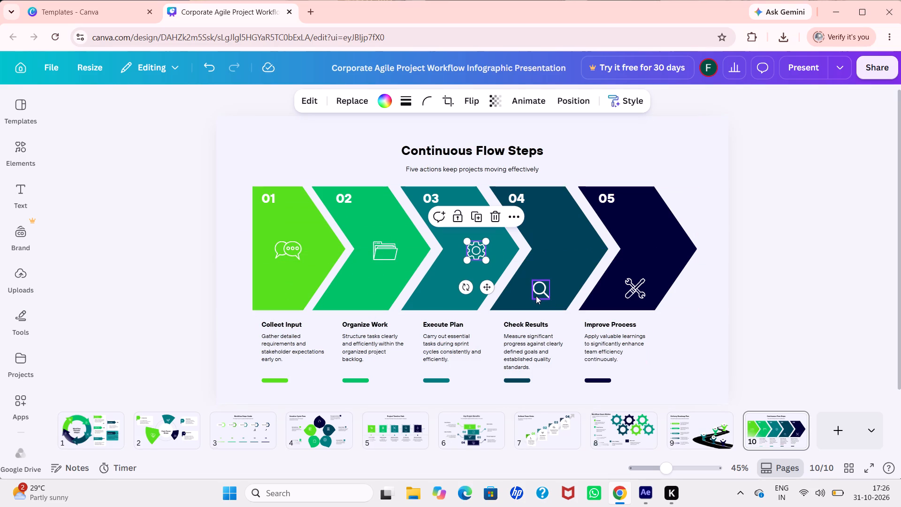
{"action": "left_click_drag", "start_coordinate": [535, 295], "coordinate": [549, 256]}
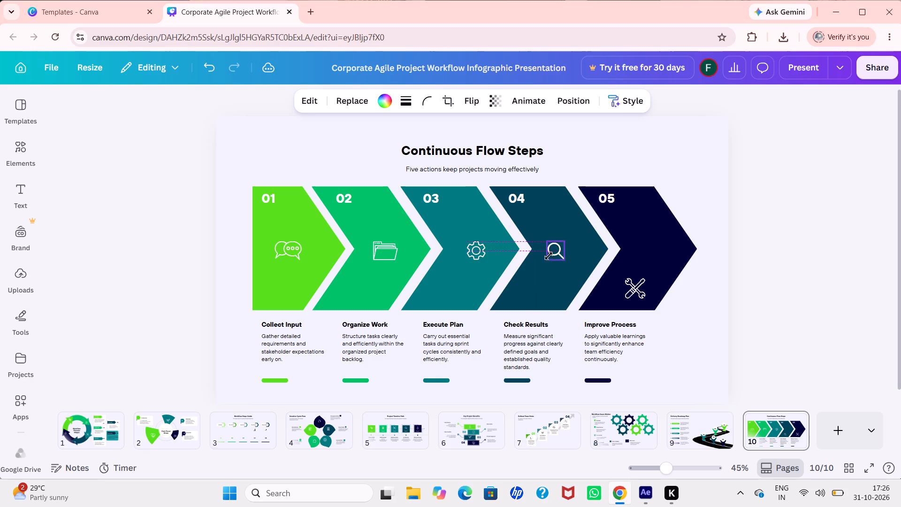
Shift the row of five chevrons slightly left and down.
{"action": "left_click_drag", "start_coordinate": [569, 246], "coordinate": [560, 251]}
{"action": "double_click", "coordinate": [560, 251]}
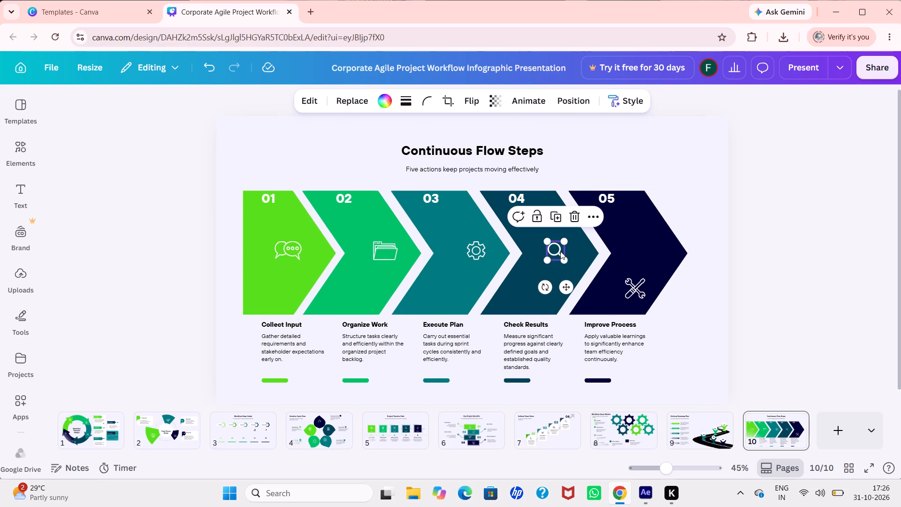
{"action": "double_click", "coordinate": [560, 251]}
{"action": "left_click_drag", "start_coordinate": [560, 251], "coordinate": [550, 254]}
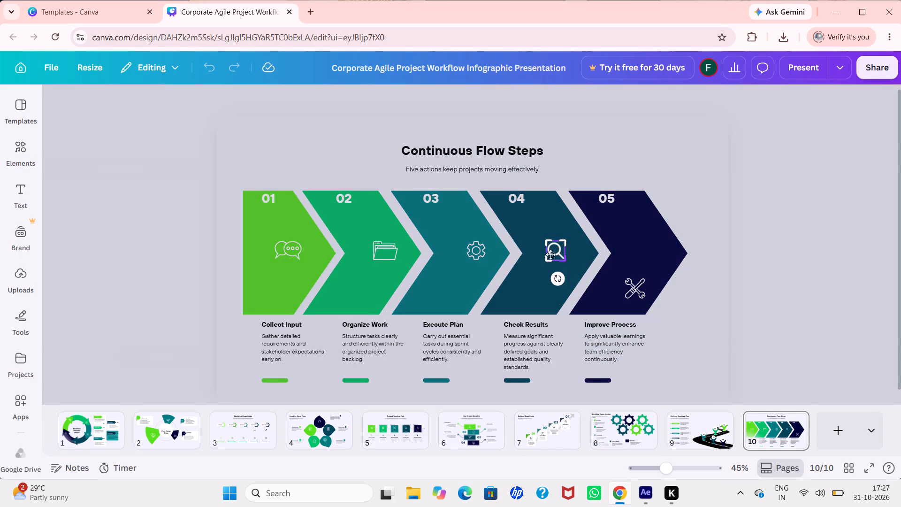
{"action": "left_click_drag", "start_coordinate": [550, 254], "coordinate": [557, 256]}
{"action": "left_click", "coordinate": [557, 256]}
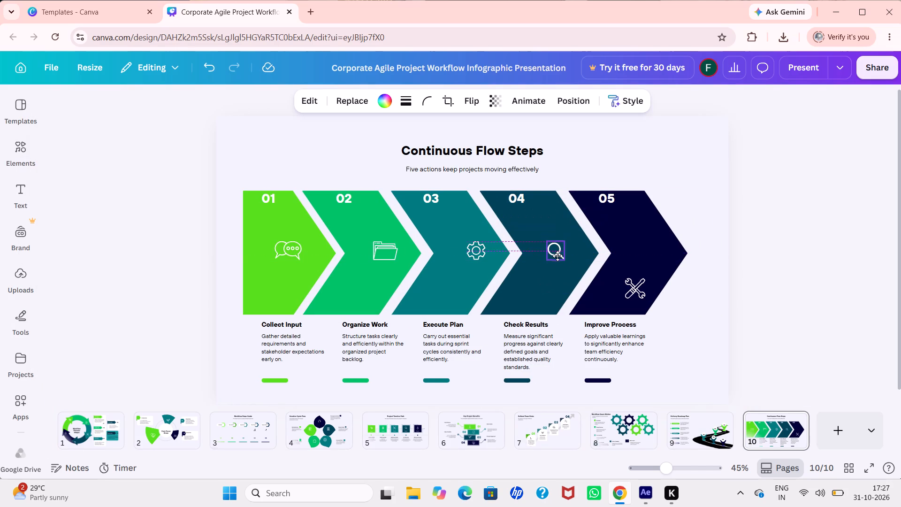
Move the crossed-tools icon up to the middle of chevron 05, roughly level with the other icons.
{"action": "left_click_drag", "start_coordinate": [637, 286], "coordinate": [643, 259]}
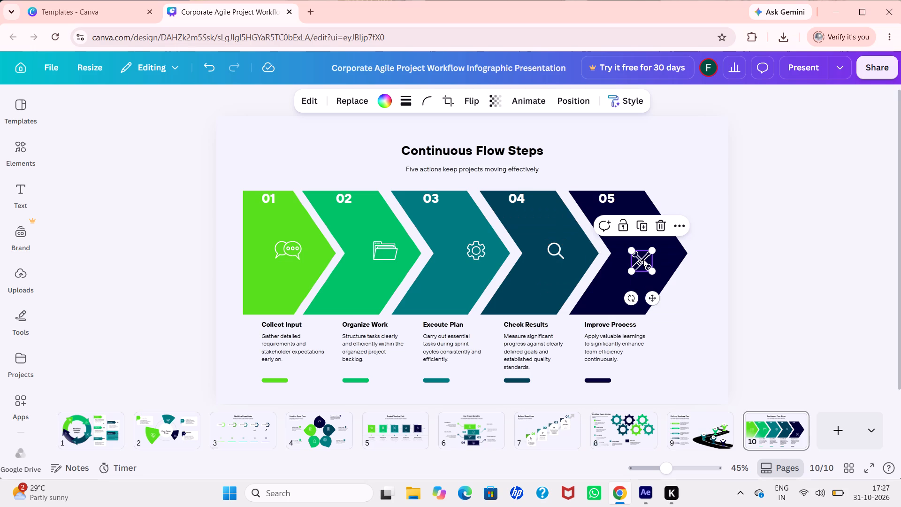
{"action": "left_click_drag", "start_coordinate": [641, 255], "coordinate": [636, 253]}
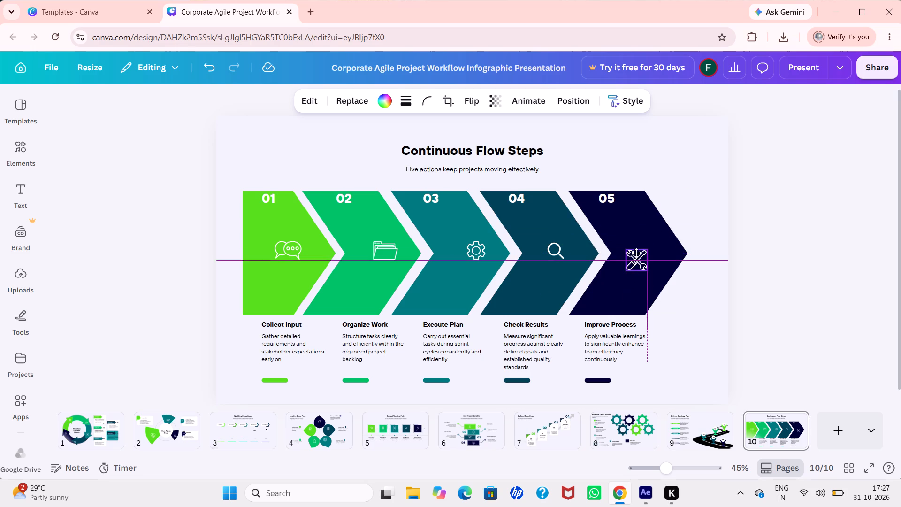
{"action": "left_click_drag", "start_coordinate": [636, 253], "coordinate": [635, 249]}
Nudge the "Improve Process" heading slightly up, keeping it aligned with the left edge of its description.
{"action": "left_click", "coordinate": [589, 323]}
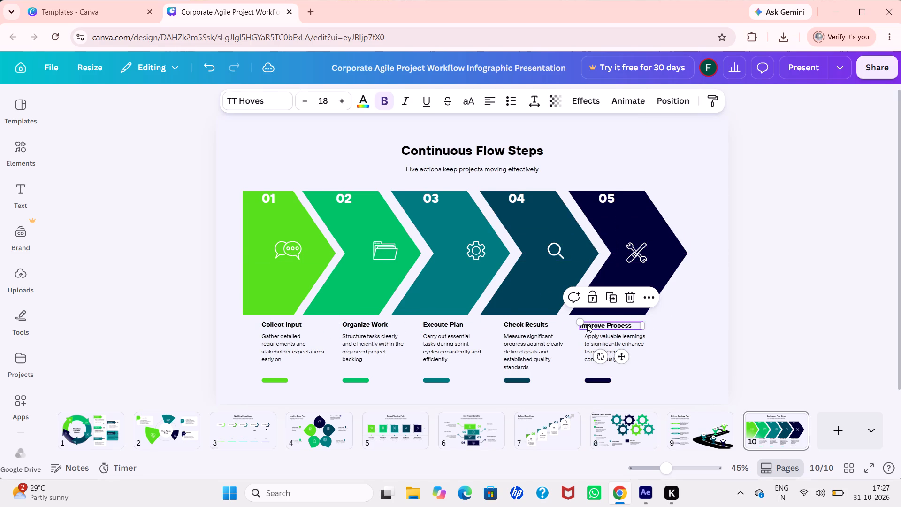
{"action": "left_click", "coordinate": [593, 324]}
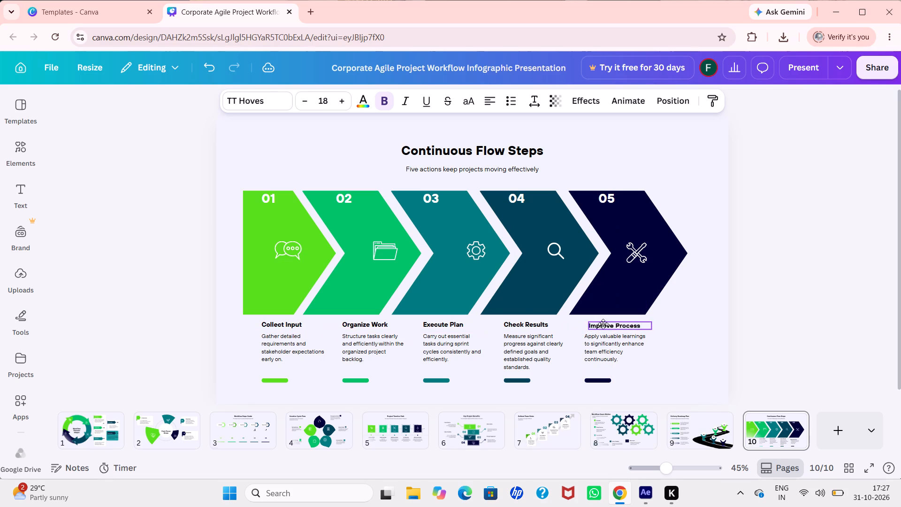
{"action": "left_click_drag", "start_coordinate": [597, 328], "coordinate": [599, 317]}
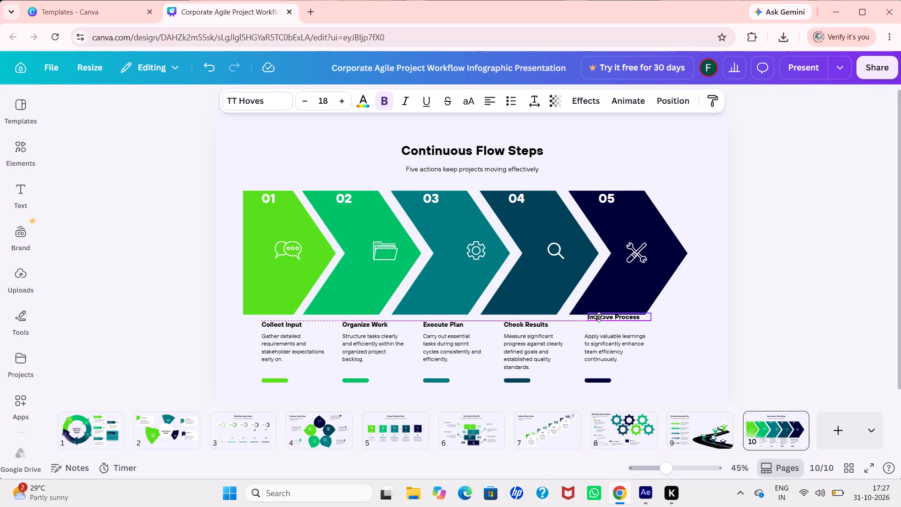
{"action": "left_click_drag", "start_coordinate": [599, 317], "coordinate": [598, 321]}
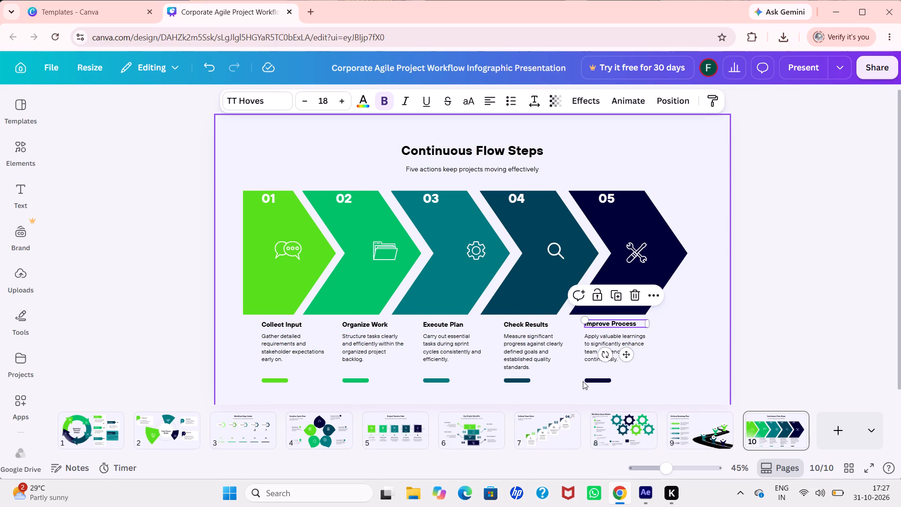
Move the bars under Check Results and Improve Process to the right, beneath the magnifier and just right of the tools icon.
{"action": "left_click_drag", "start_coordinate": [588, 379], "coordinate": [605, 368]}
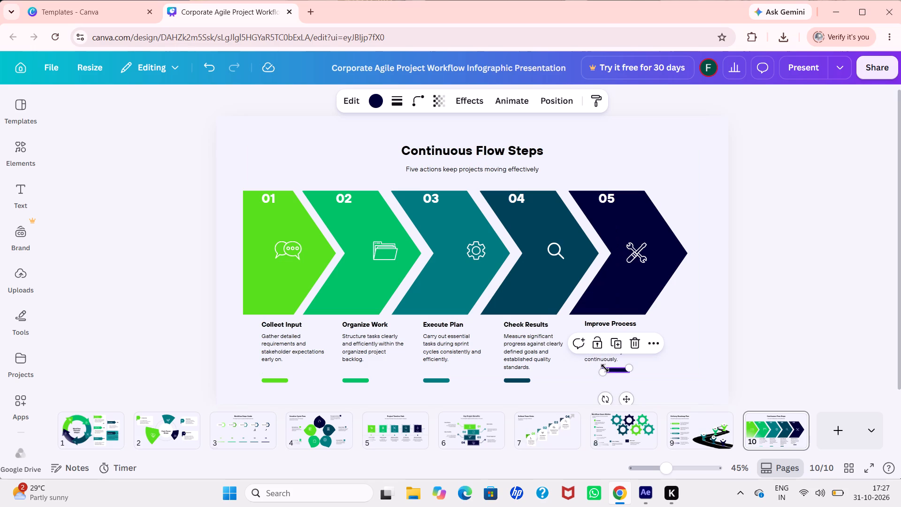
{"action": "left_click_drag", "start_coordinate": [514, 380], "coordinate": [543, 379]}
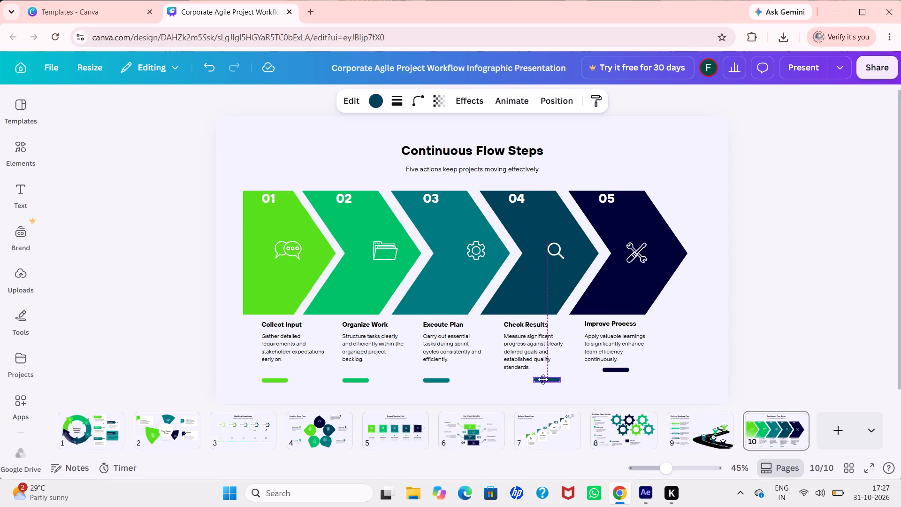
{"action": "left_click_drag", "start_coordinate": [543, 379], "coordinate": [543, 379]}
{"action": "left_click_drag", "start_coordinate": [616, 369], "coordinate": [653, 380]}
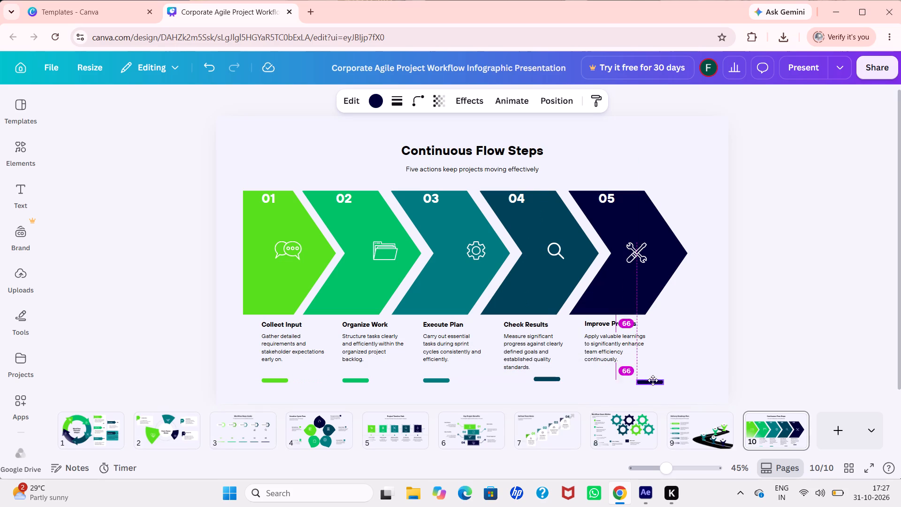
{"action": "left_click_drag", "start_coordinate": [653, 380], "coordinate": [659, 376]}
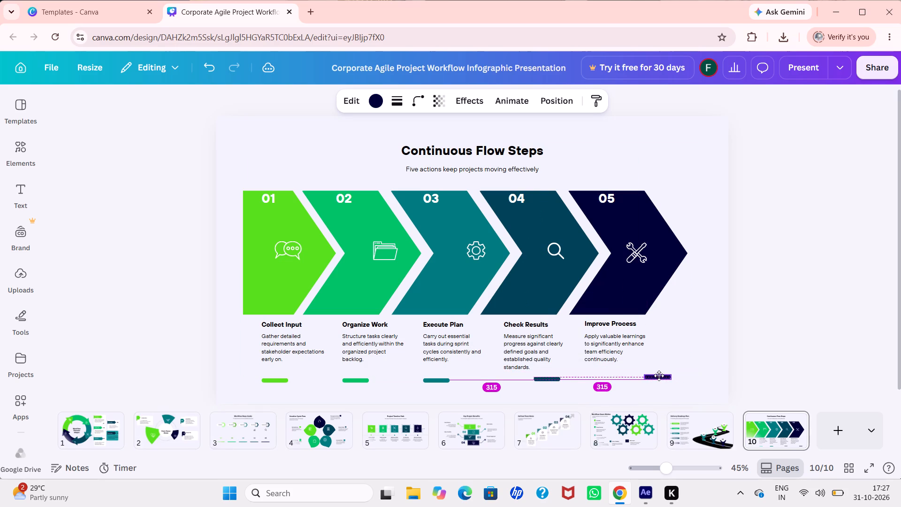
{"action": "left_click_drag", "start_coordinate": [659, 376], "coordinate": [658, 376]}
Move the teal bar under Execute Plan to the right, beneath the gear icon.
{"action": "left_click_drag", "start_coordinate": [443, 377], "coordinate": [468, 372]}
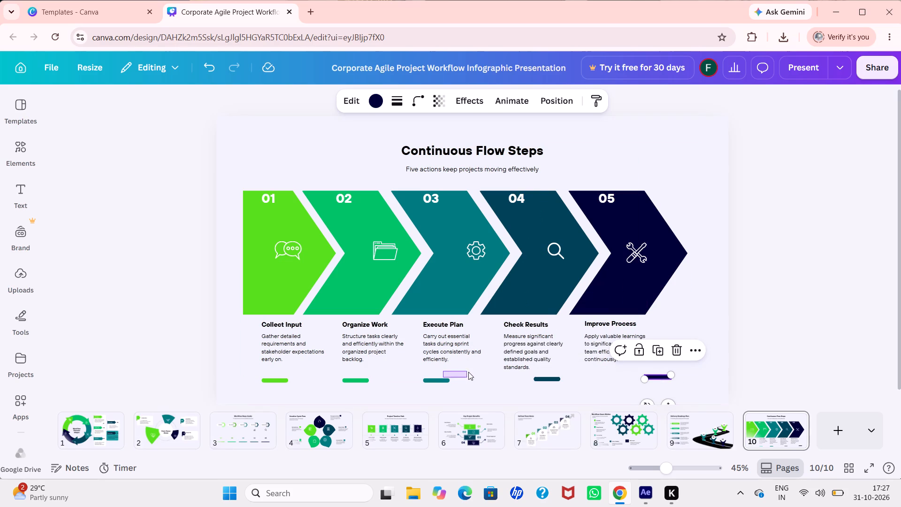
{"action": "left_click_drag", "start_coordinate": [468, 372], "coordinate": [483, 378]}
{"action": "left_click_drag", "start_coordinate": [445, 380], "coordinate": [469, 376]}
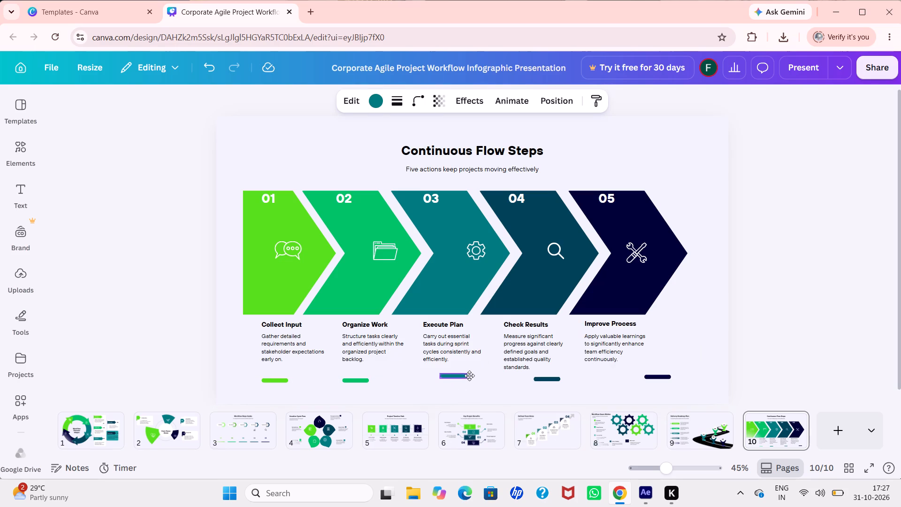
{"action": "left_click_drag", "start_coordinate": [469, 376], "coordinate": [484, 381]}
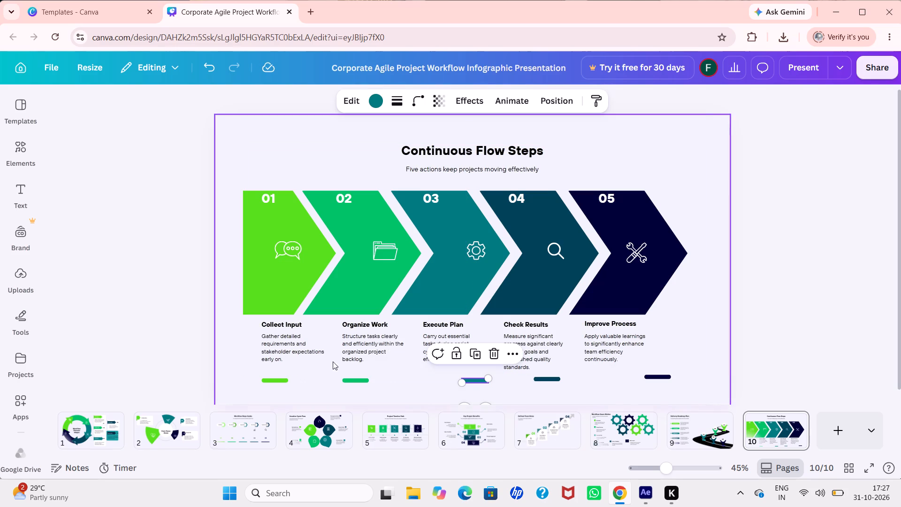
Move the green bars under Organize Work and Collect Input right and slightly up, roughly beneath the folder and speech-bubble icons.
{"action": "left_click_drag", "start_coordinate": [358, 385], "coordinate": [365, 384]}
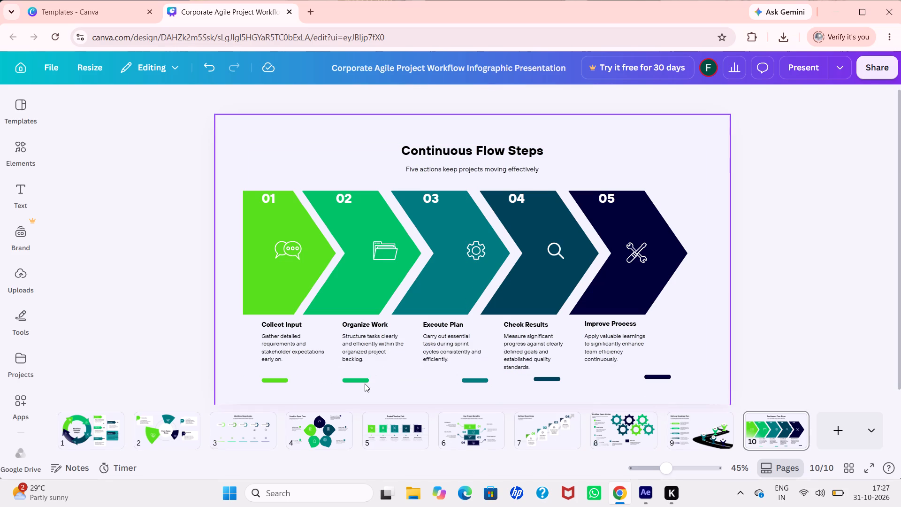
{"action": "left_click", "coordinate": [365, 384]}
{"action": "left_click_drag", "start_coordinate": [363, 380], "coordinate": [393, 378]}
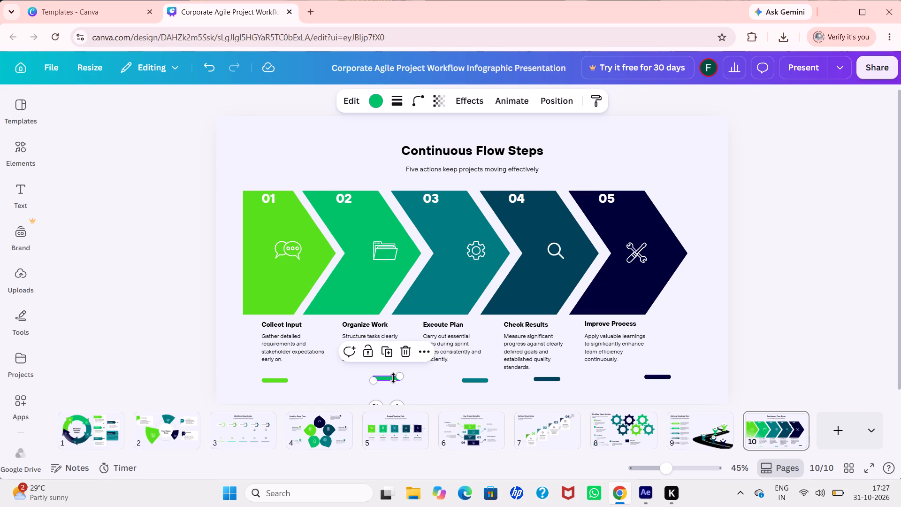
{"action": "left_click", "coordinate": [280, 383]}
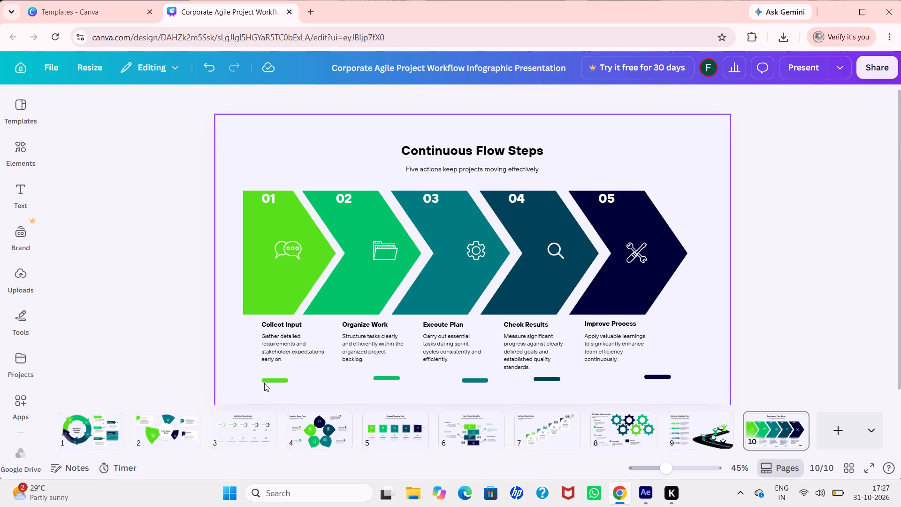
{"action": "left_click_drag", "start_coordinate": [263, 382], "coordinate": [295, 376]}
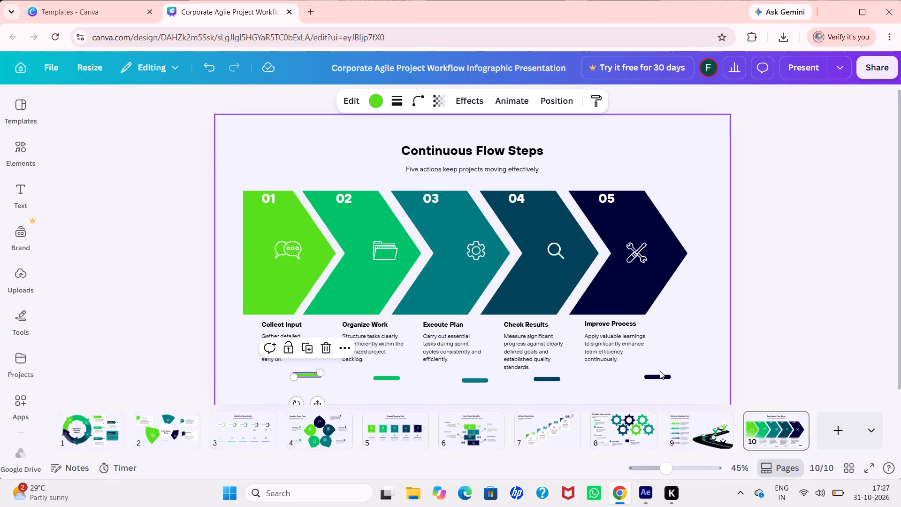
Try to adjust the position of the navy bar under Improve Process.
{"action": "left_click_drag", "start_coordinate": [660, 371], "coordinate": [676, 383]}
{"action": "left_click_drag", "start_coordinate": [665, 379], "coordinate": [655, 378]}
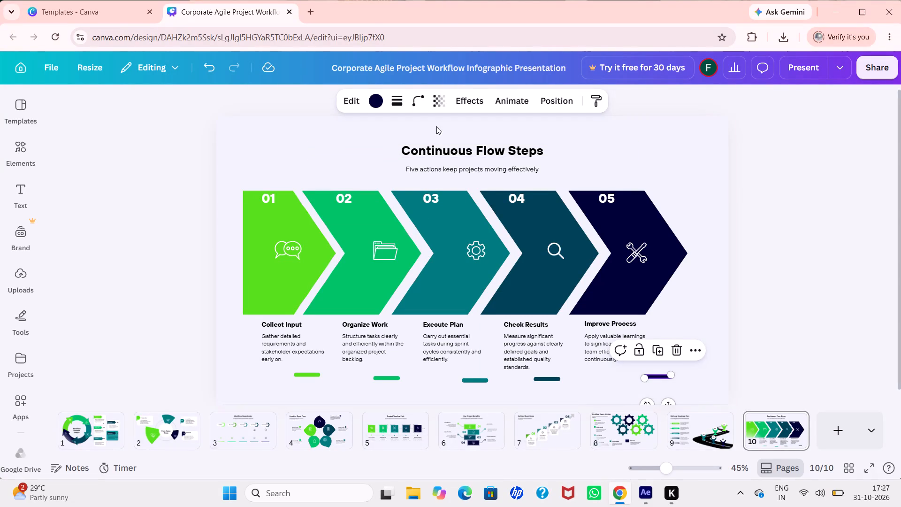
Return to slide 1 with the Workflow Process Stages diagram.
{"action": "left_click", "coordinate": [99, 421]}
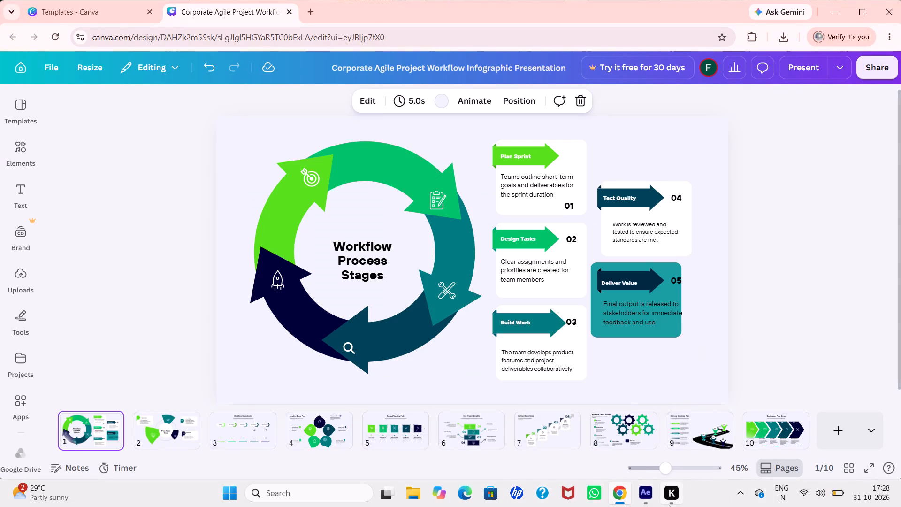